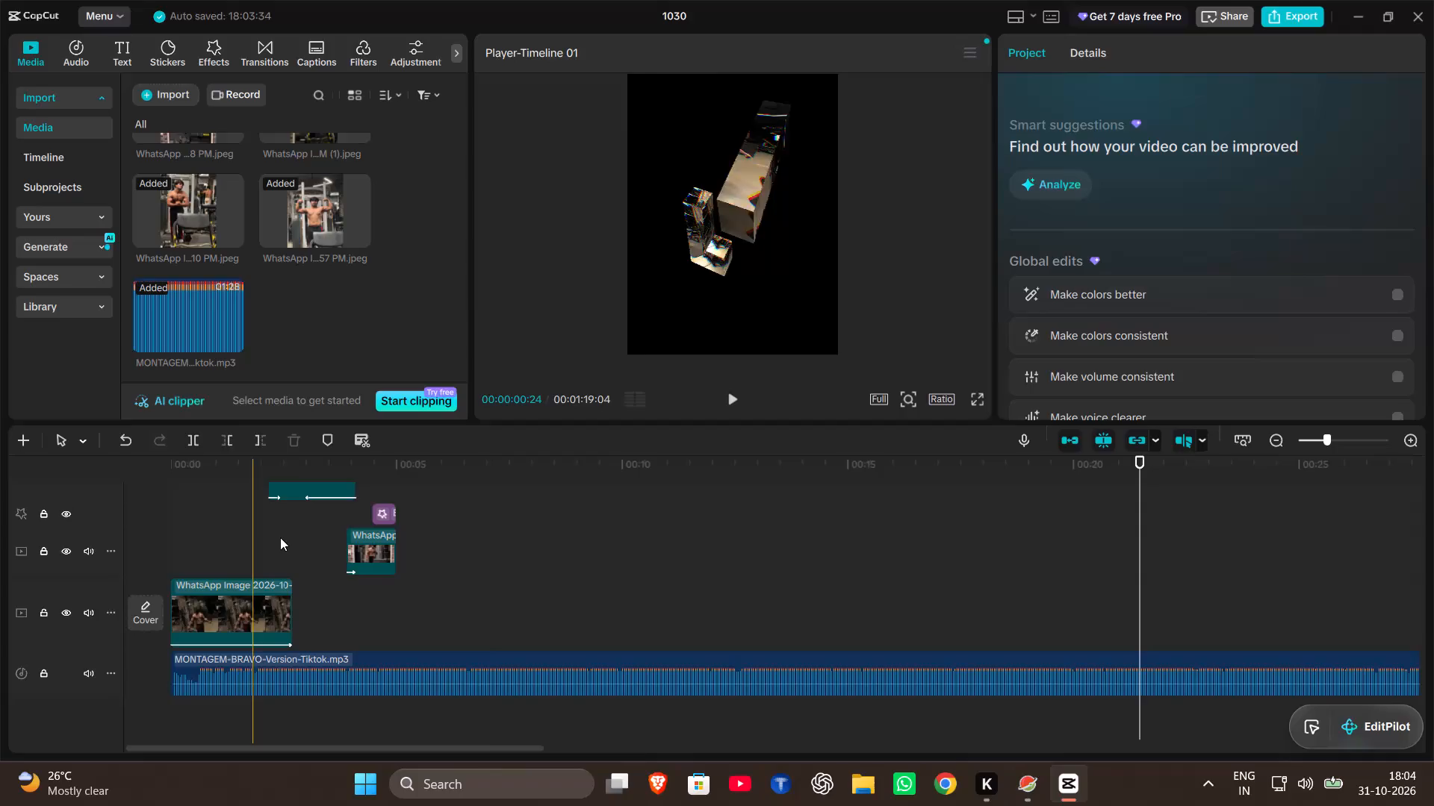
# Play through the edit and its soundtrack, looking along the timeline for a suitable part of the music.
pyautogui.scroll(3, 491, 601)
pyautogui.scroll(-1, 491, 601)
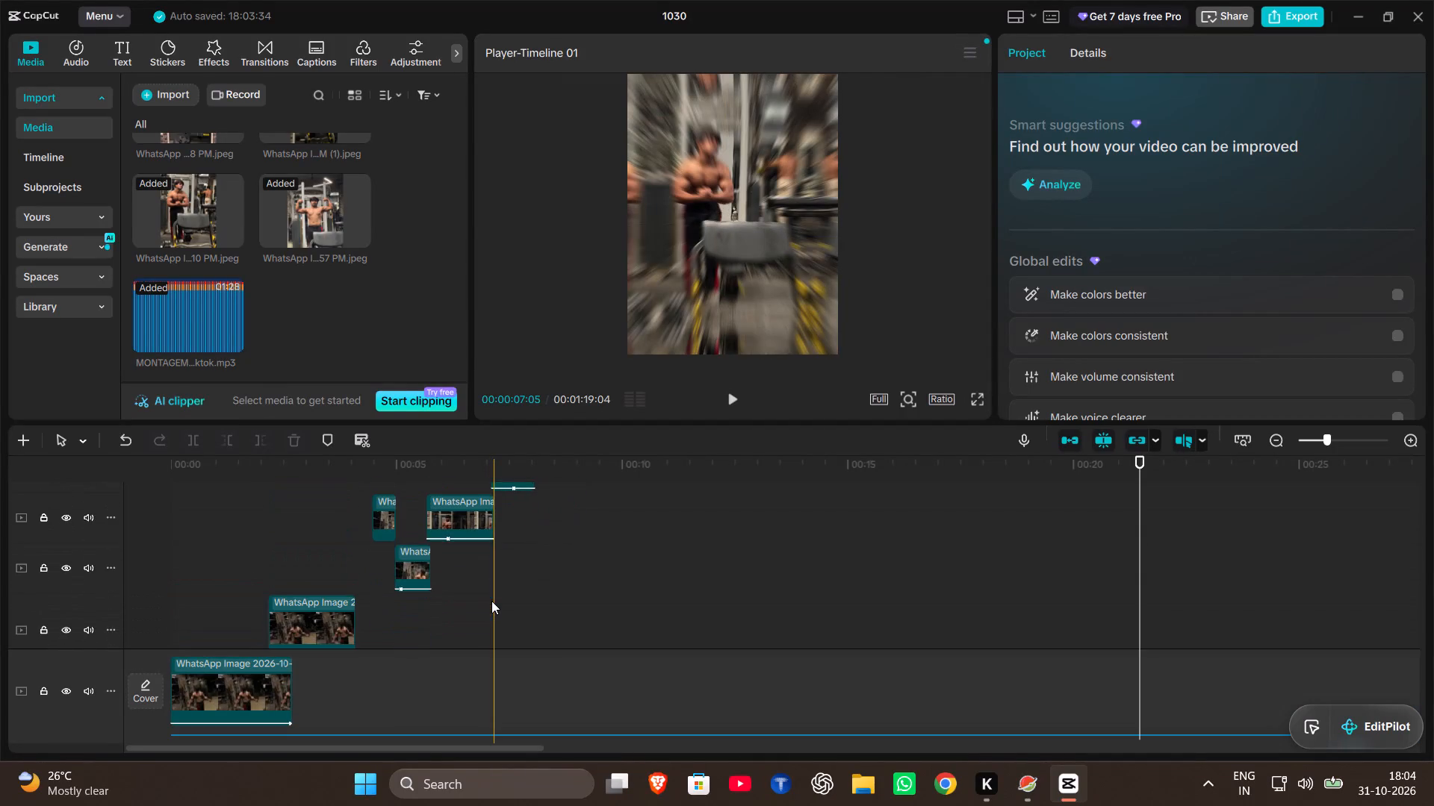
pyautogui.scroll(-1, 491, 601)
pyautogui.press('space')
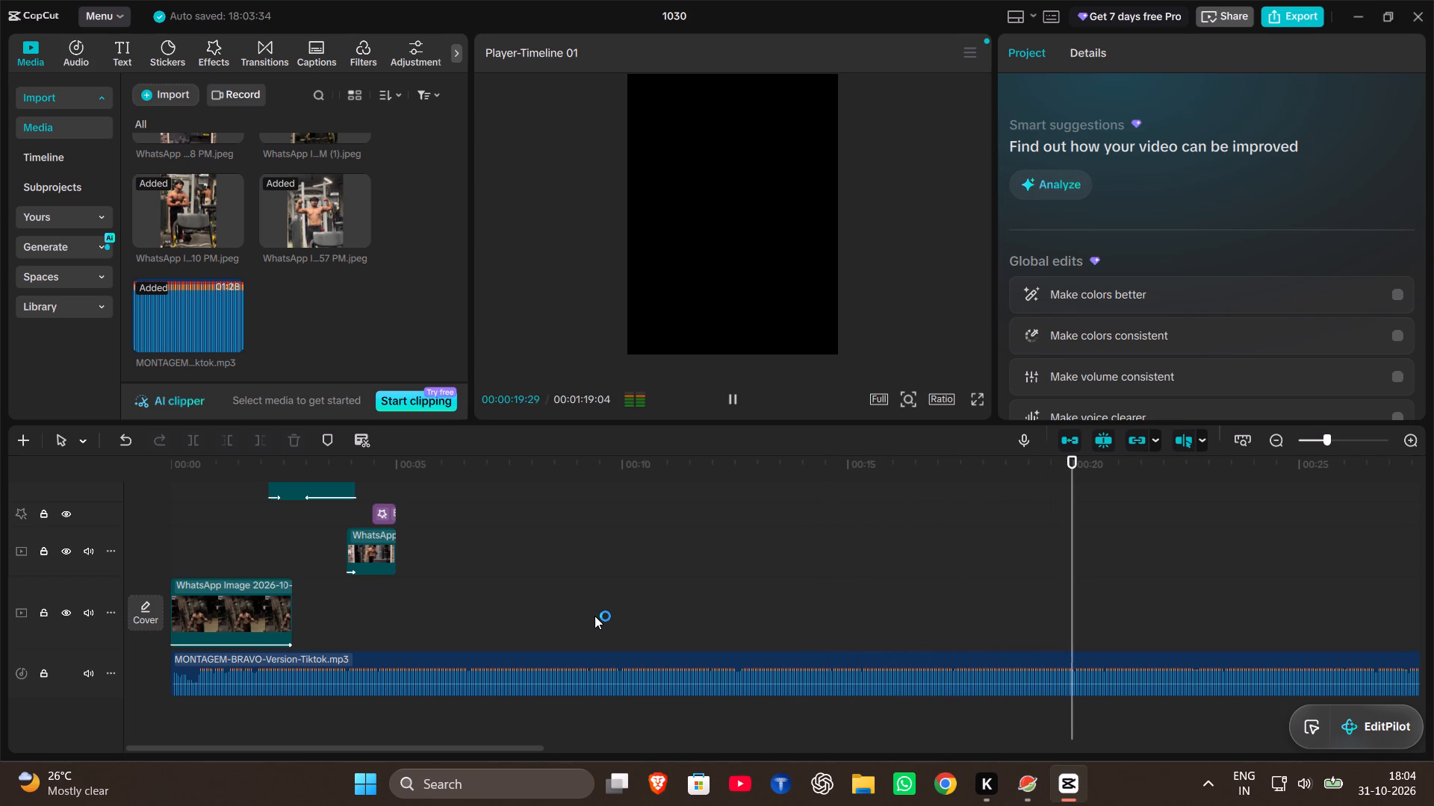
pyautogui.scroll(1, 595, 616)
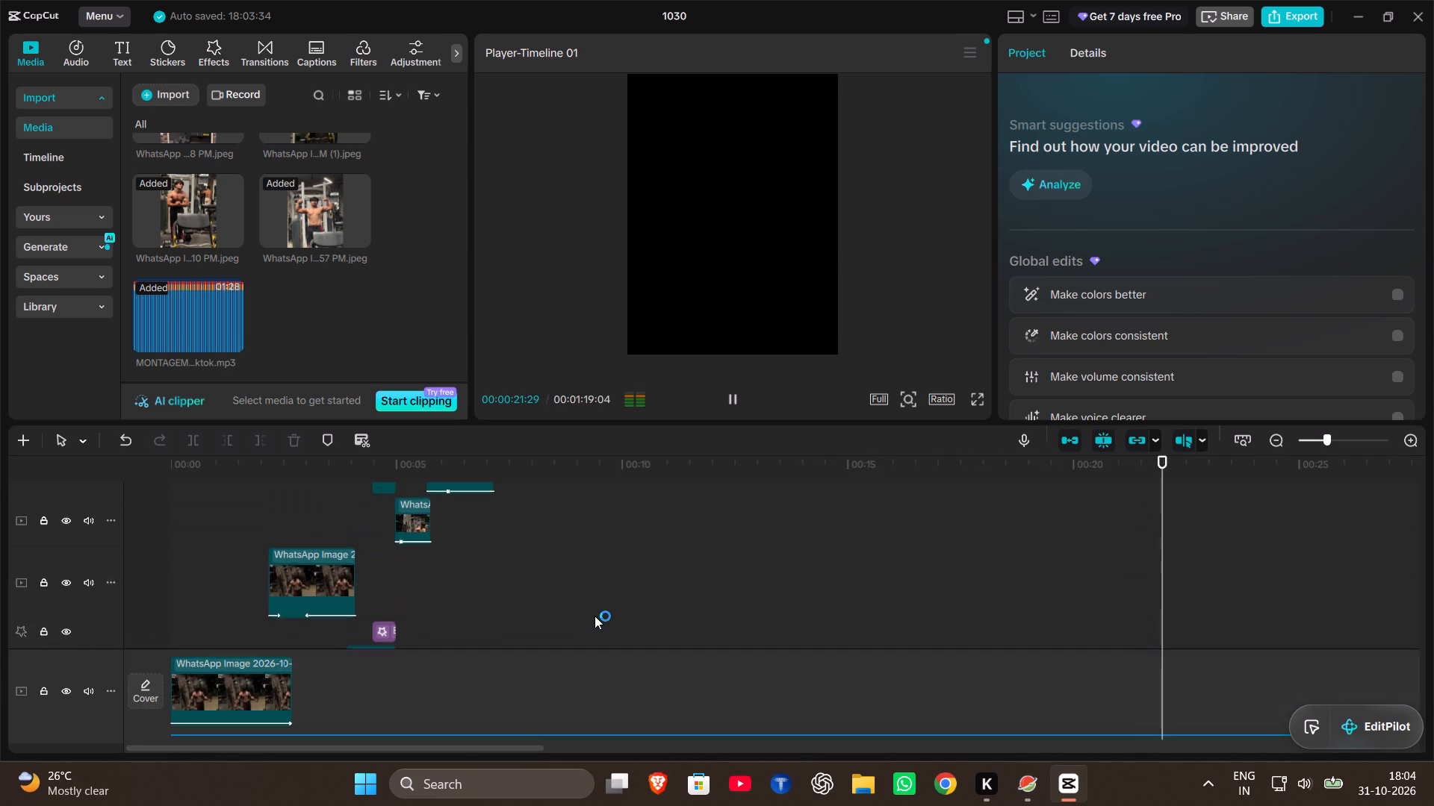
pyautogui.scroll(2, 595, 616)
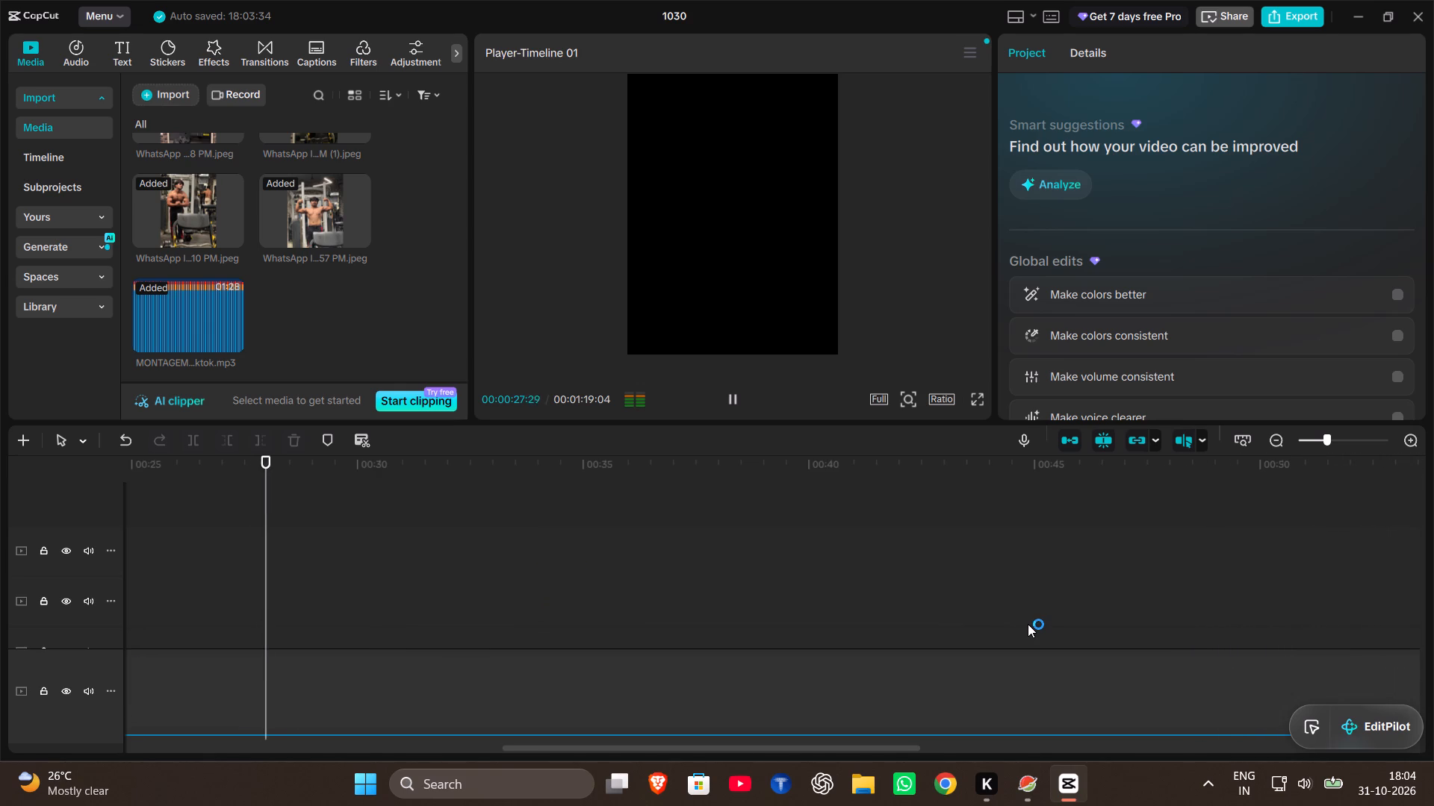
pyautogui.scroll(-1, 1028, 618)
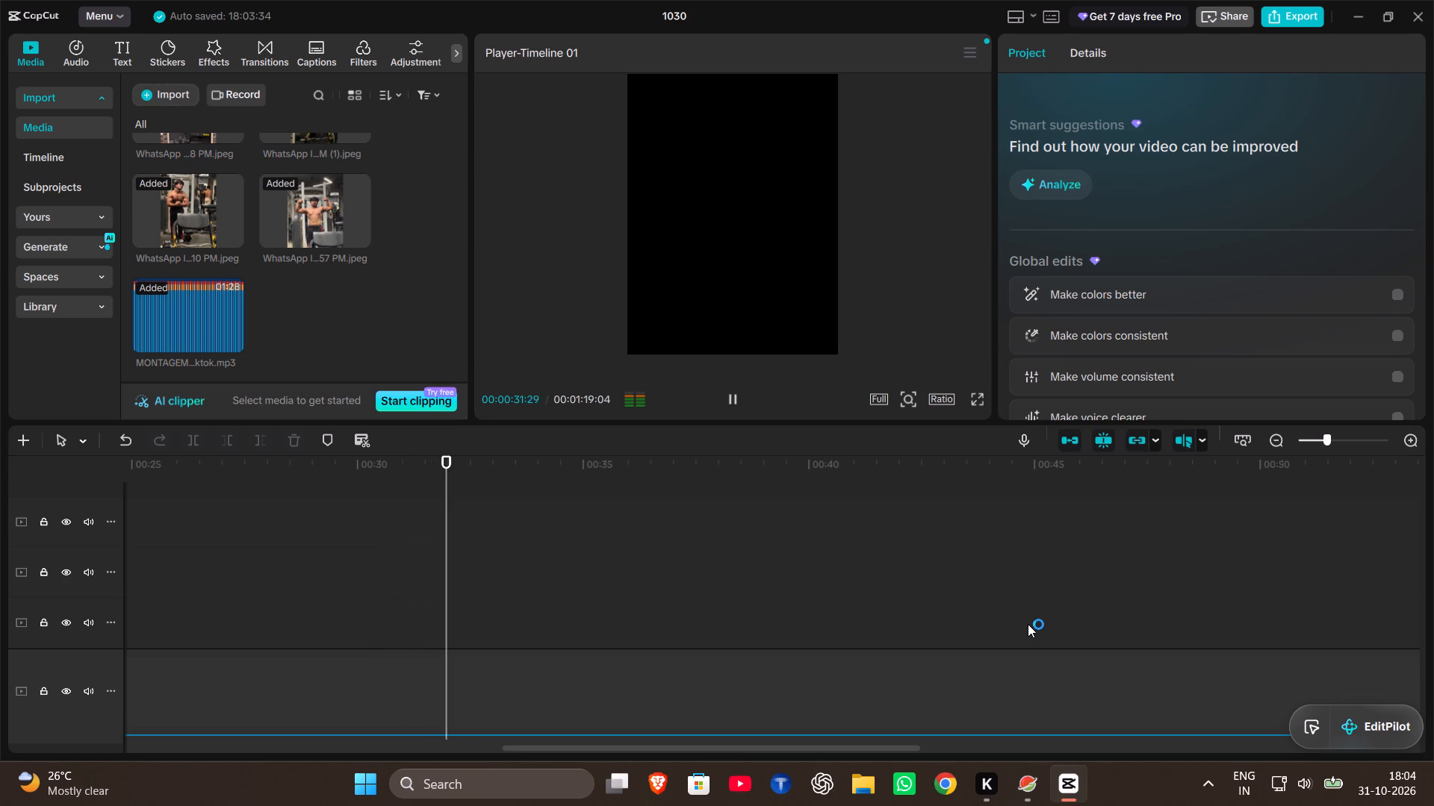
pyautogui.scroll(-3, 1028, 618)
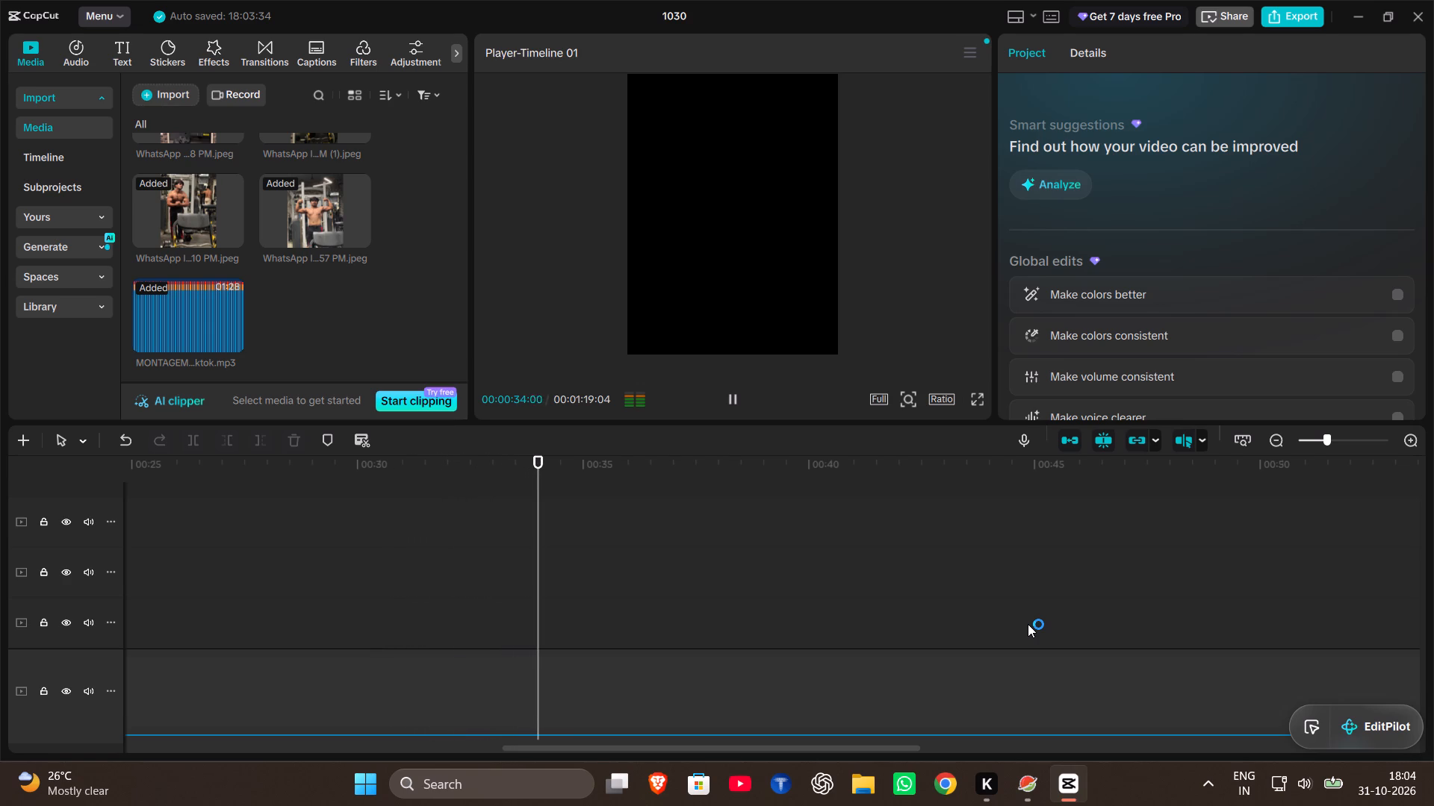
pyautogui.scroll(-2, 1028, 618)
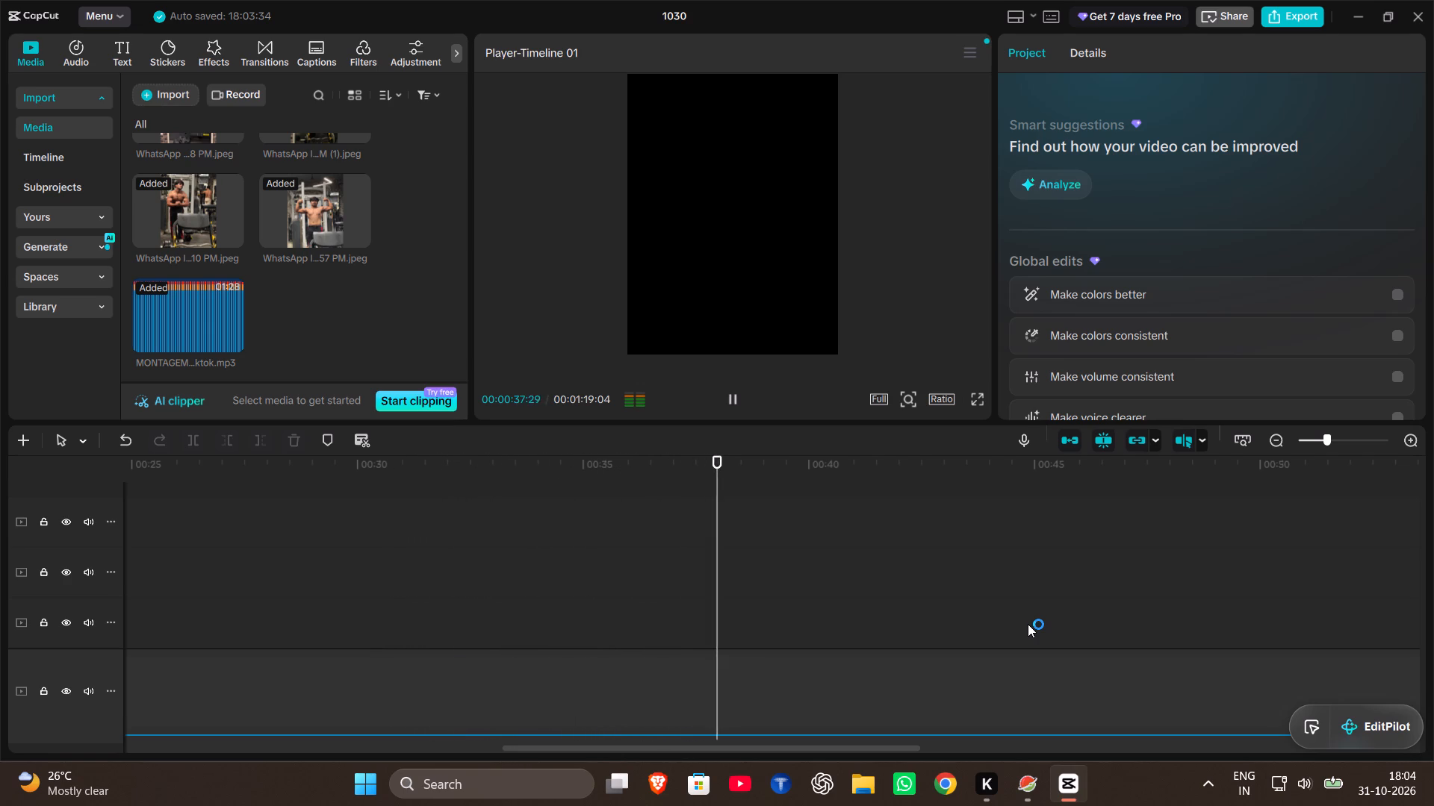
pyautogui.scroll(-2, 1028, 618)
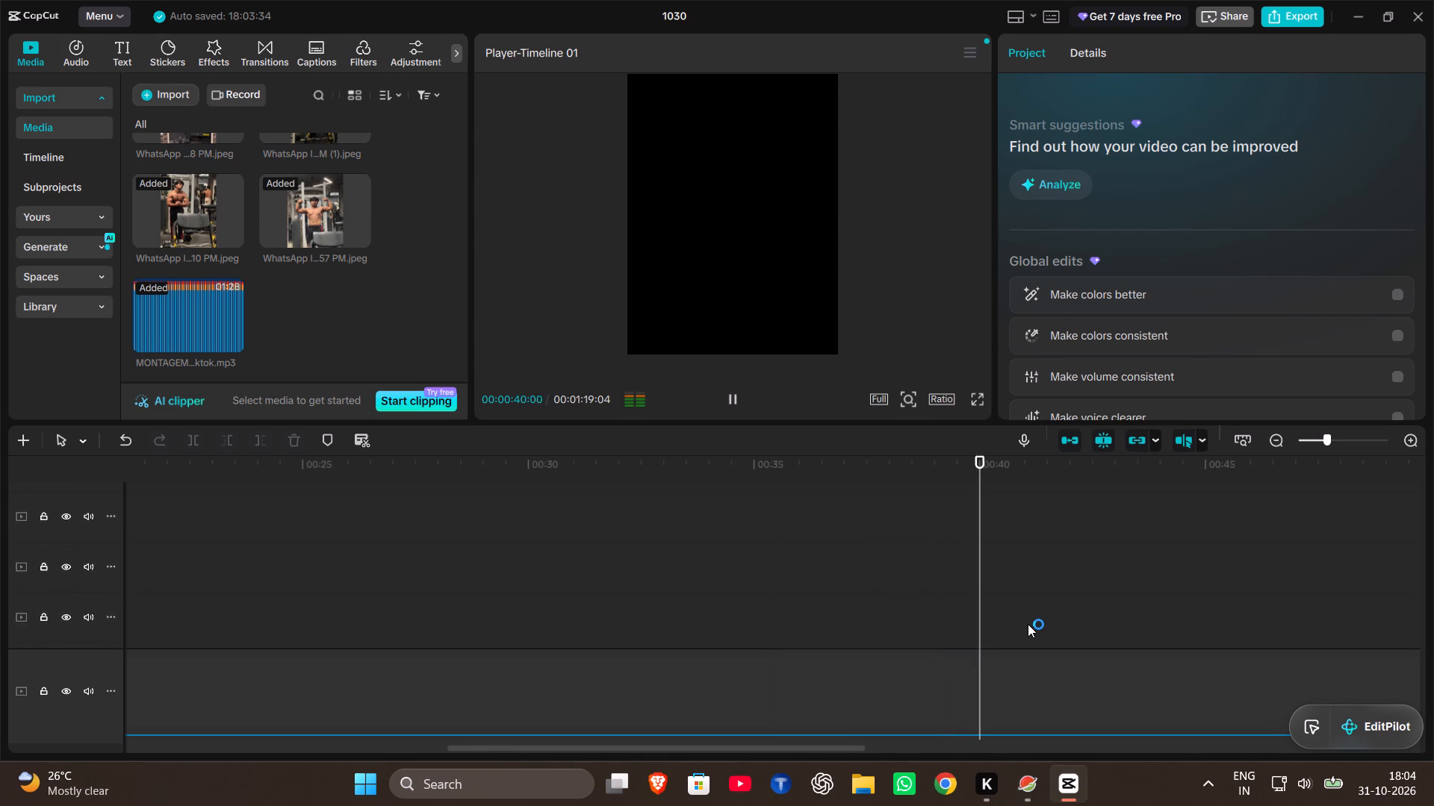
pyautogui.scroll(-2, 1028, 624)
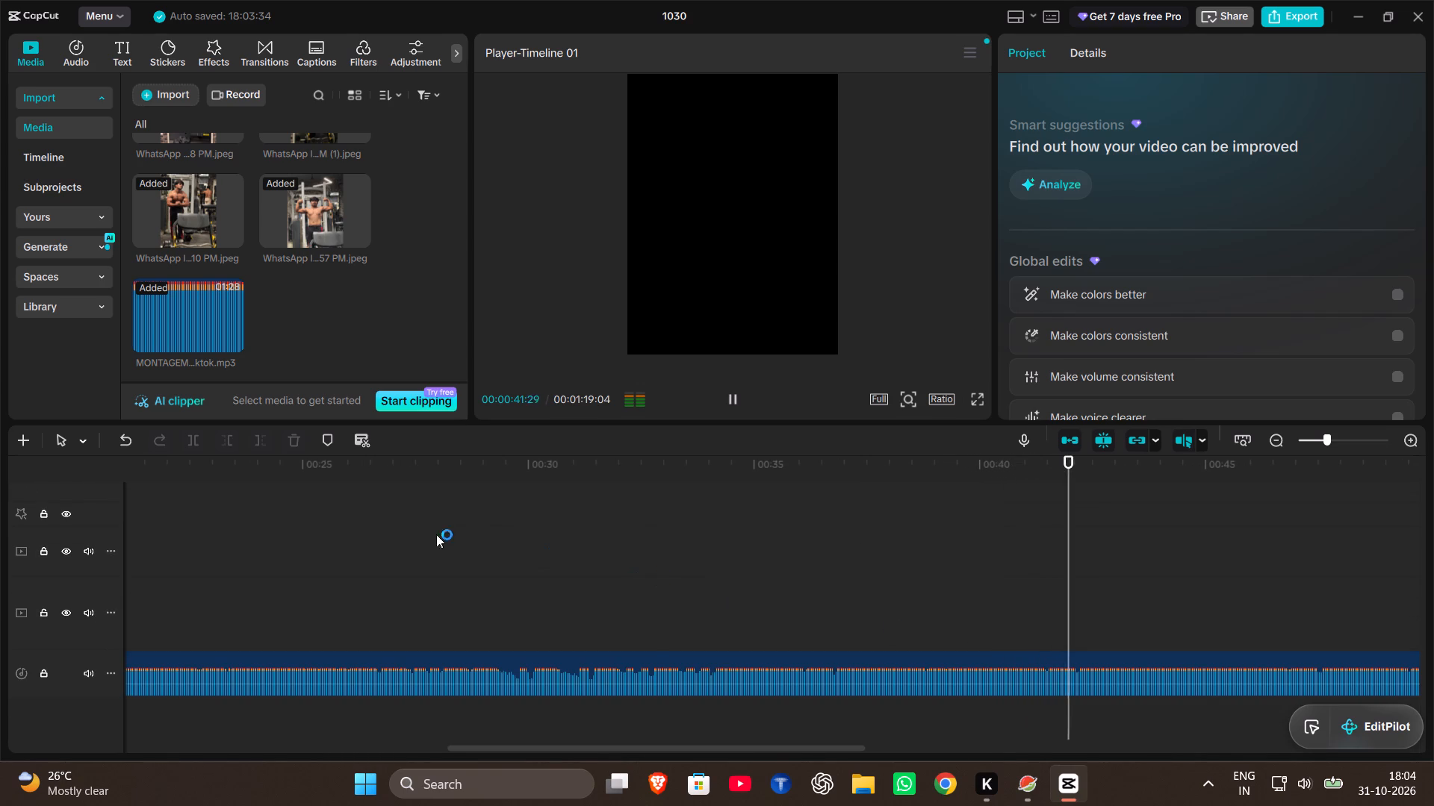
# Play the music from about 00:27, split the soundtrack at 00:29:12 and delete the part before the cut.
pyautogui.click(423, 528)
pyautogui.click(348, 553)
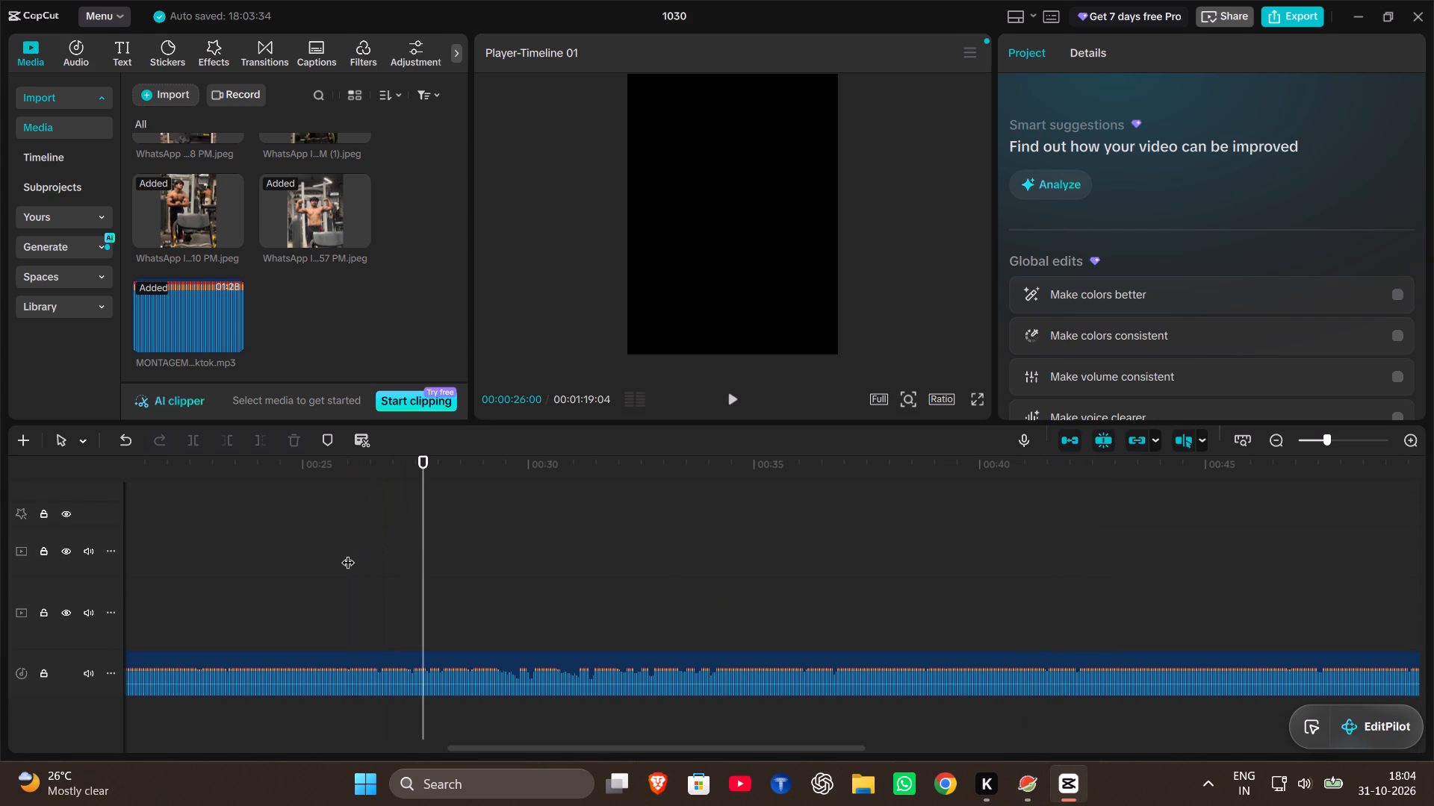
pyautogui.press('space')
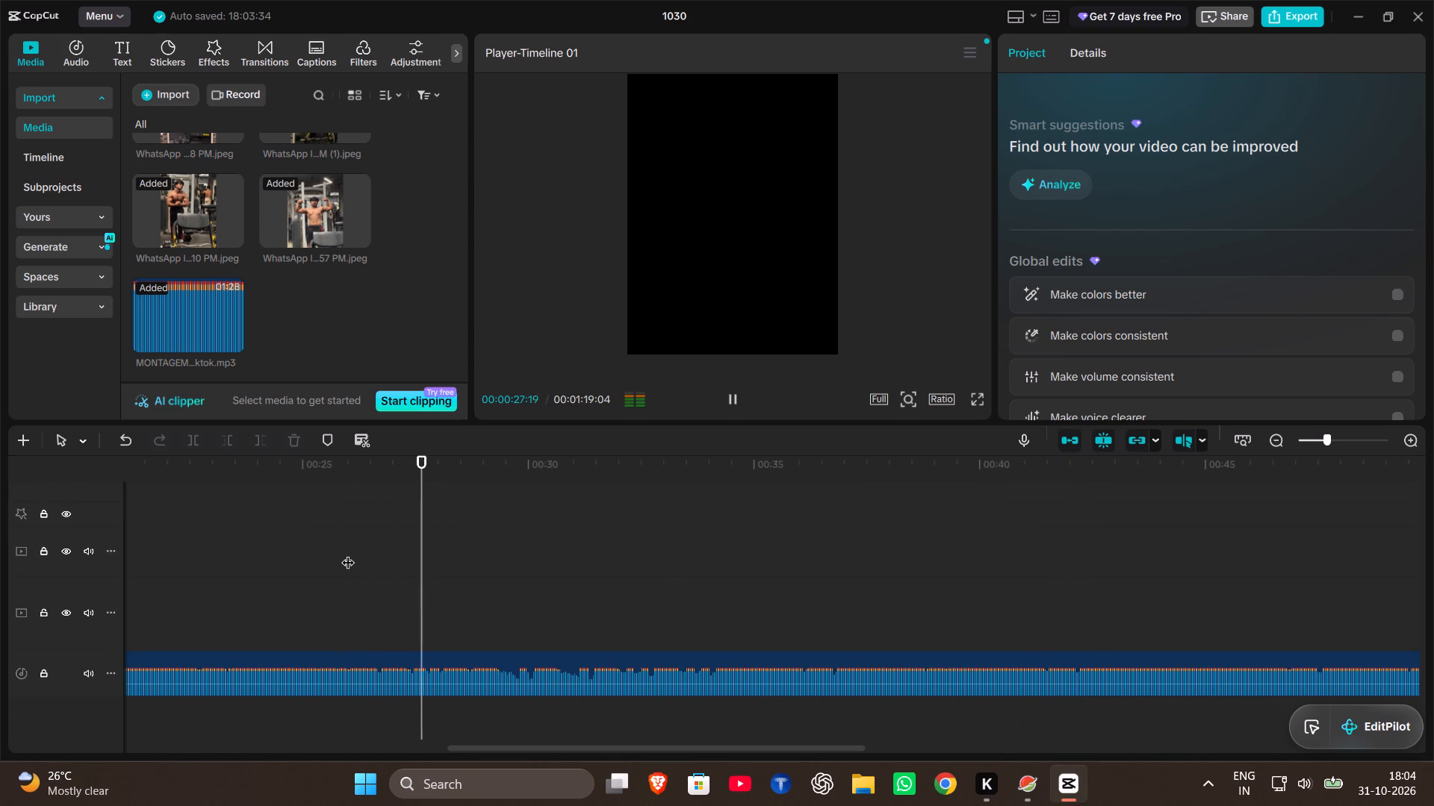
pyautogui.press('space')
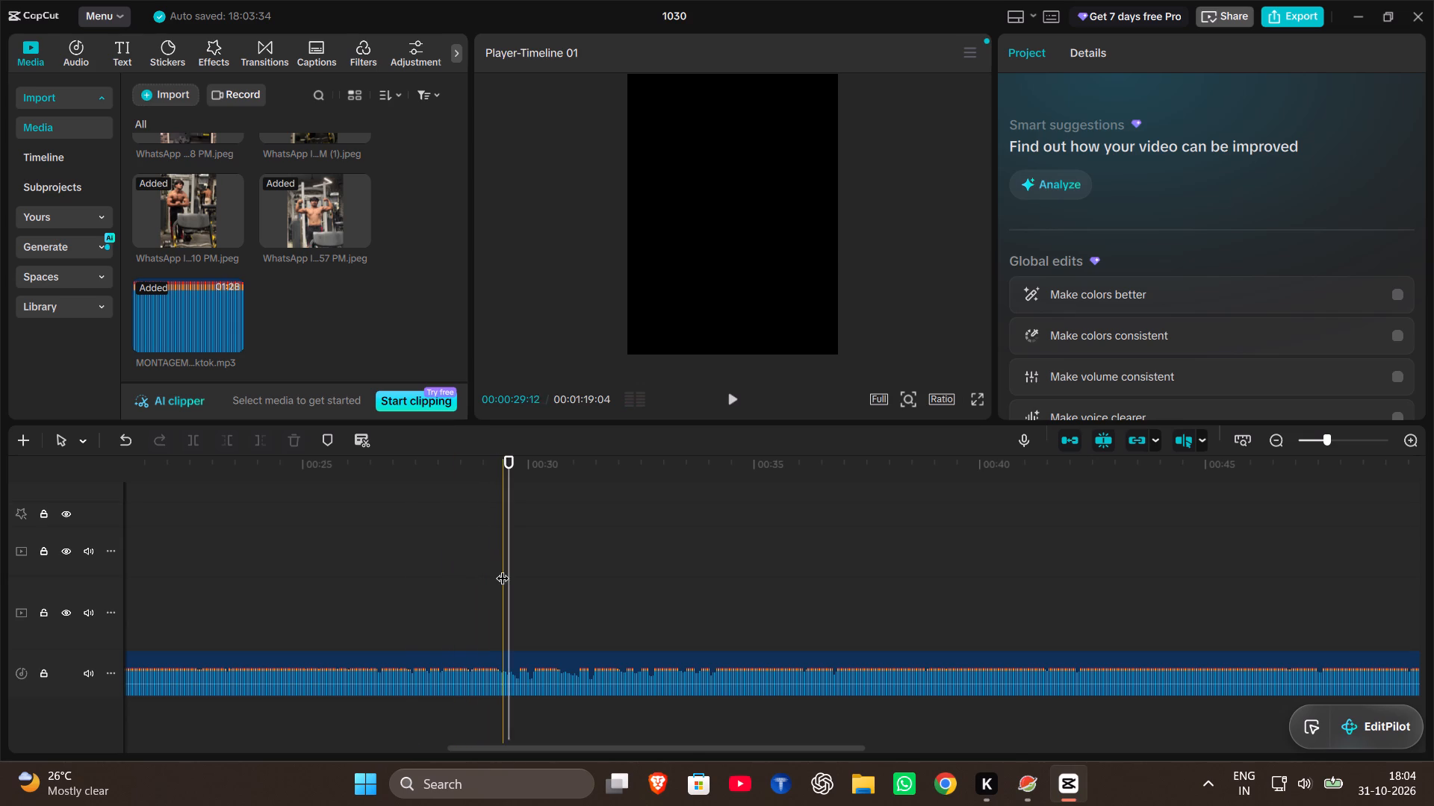
pyautogui.click(501, 663)
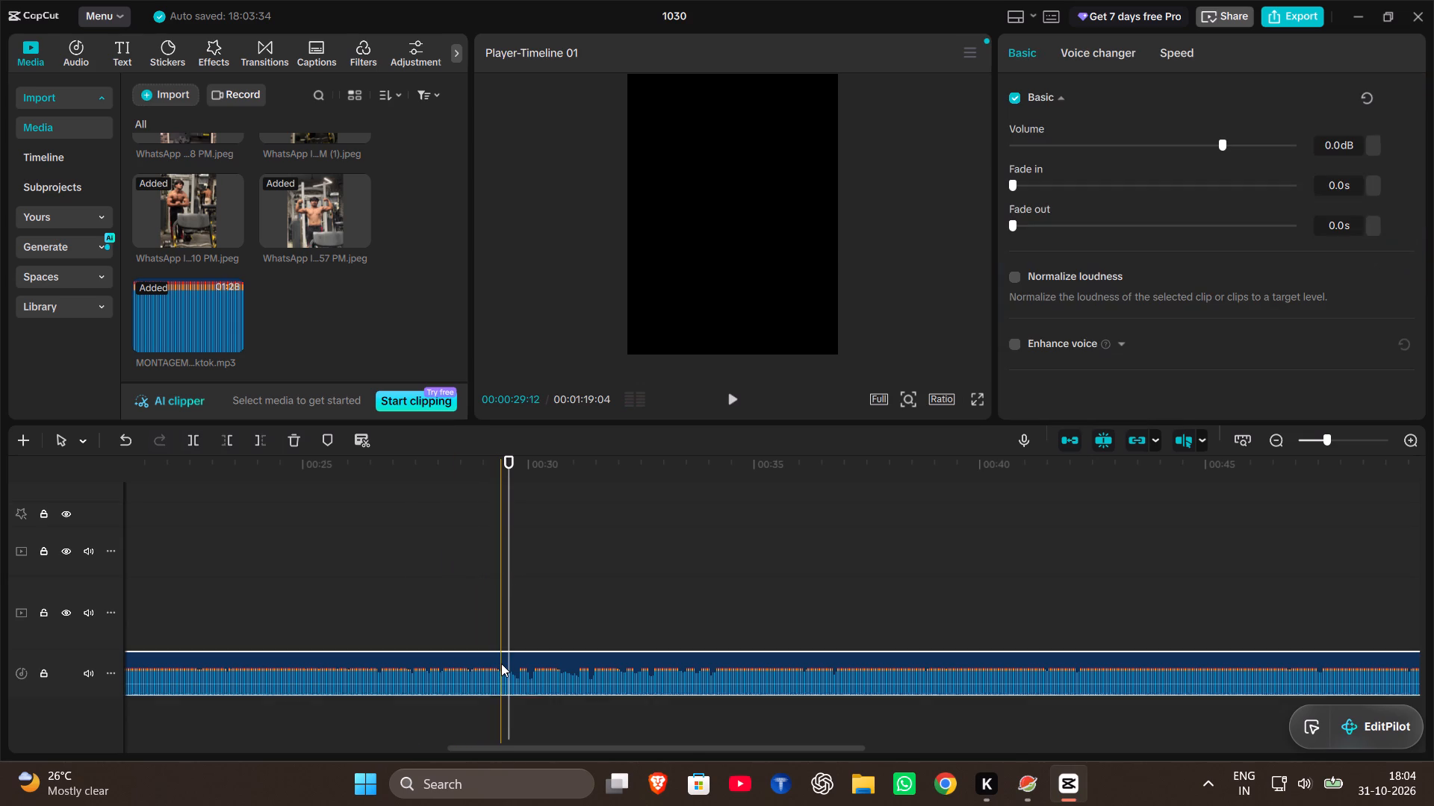
pyautogui.click(190, 439)
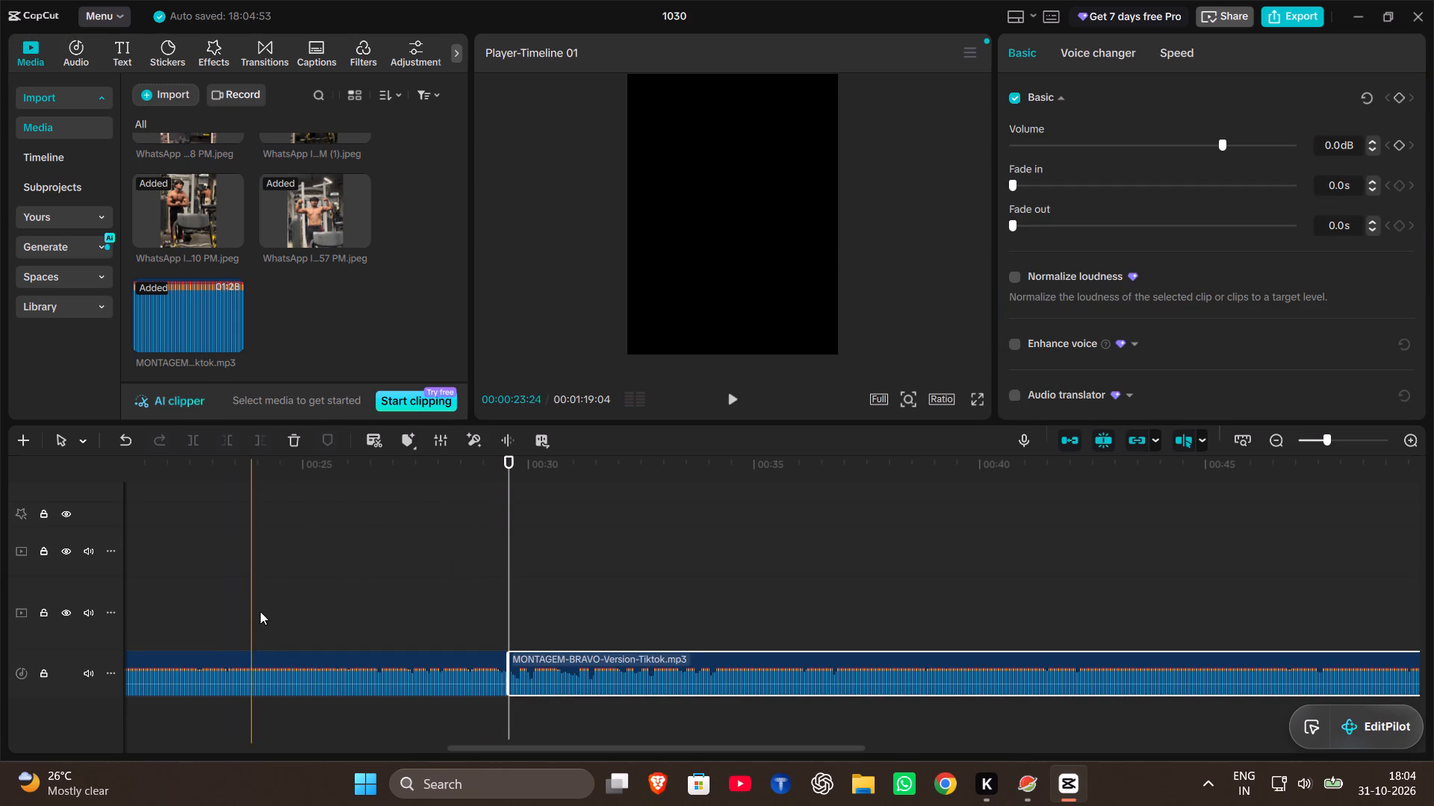
pyautogui.click(279, 664)
pyautogui.press('BackSpace')
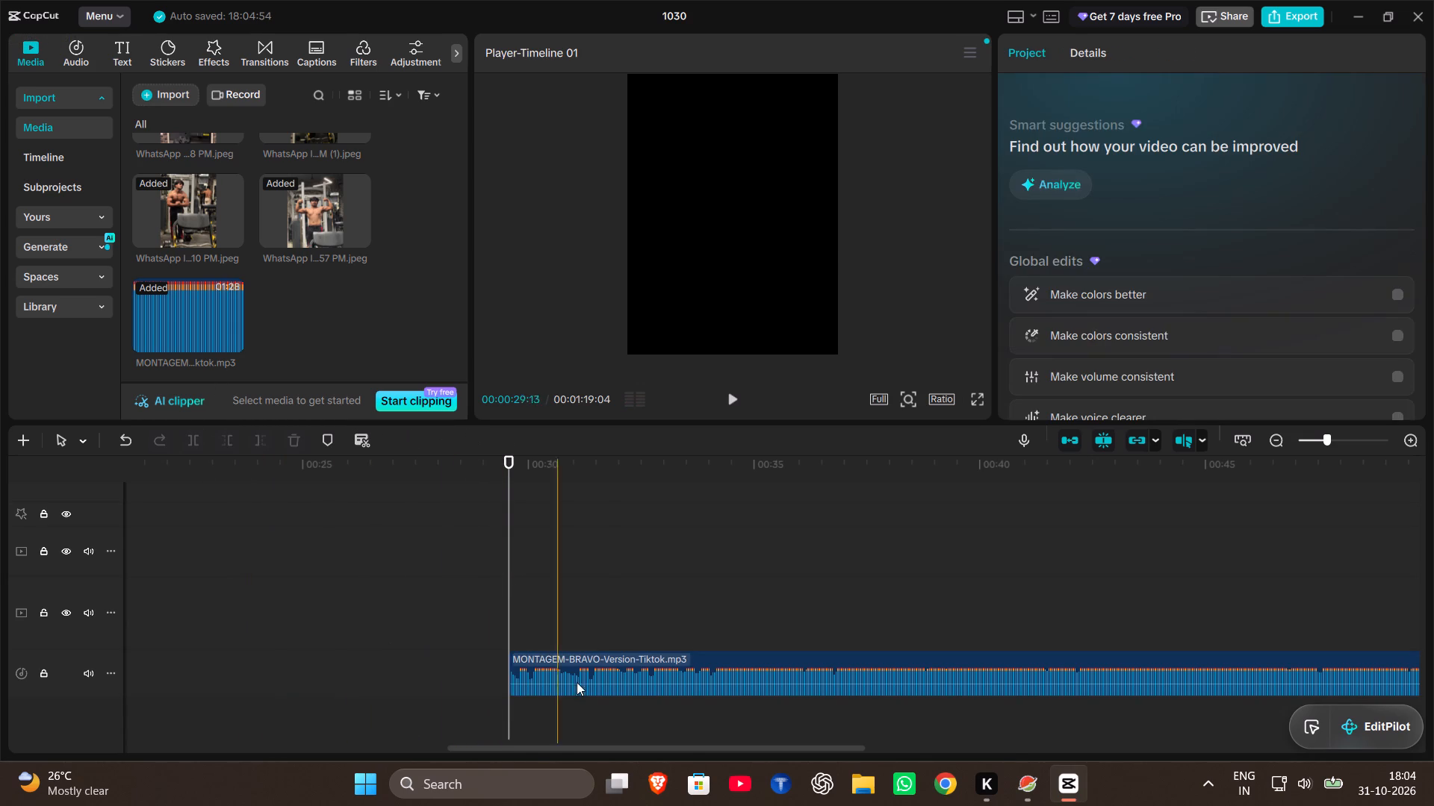
# Move the remaining soundtrack clip to the start of the timeline and play the edit from there.
pyautogui.click(606, 686)
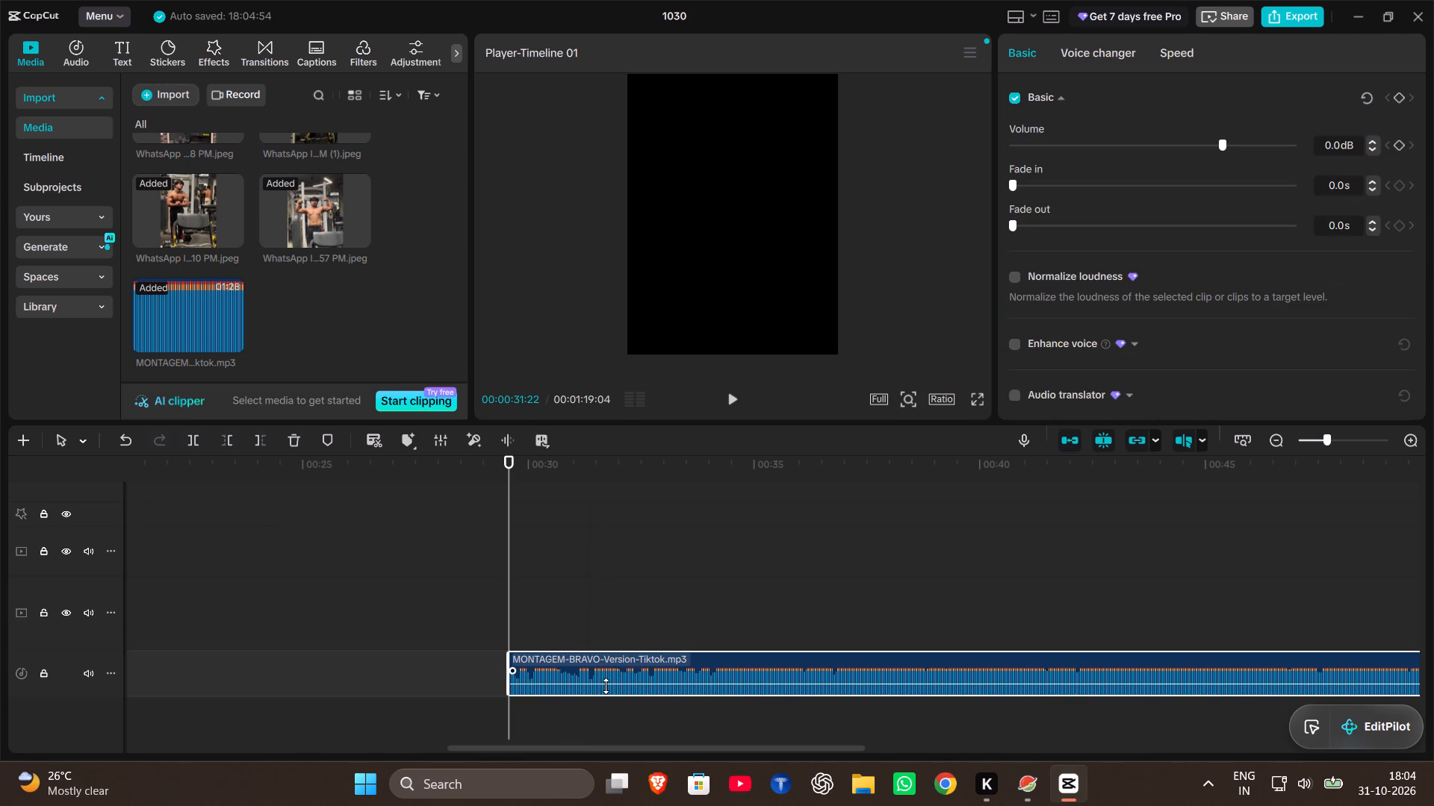
pyautogui.moveTo(615, 678); pyautogui.dragTo(82, 679)
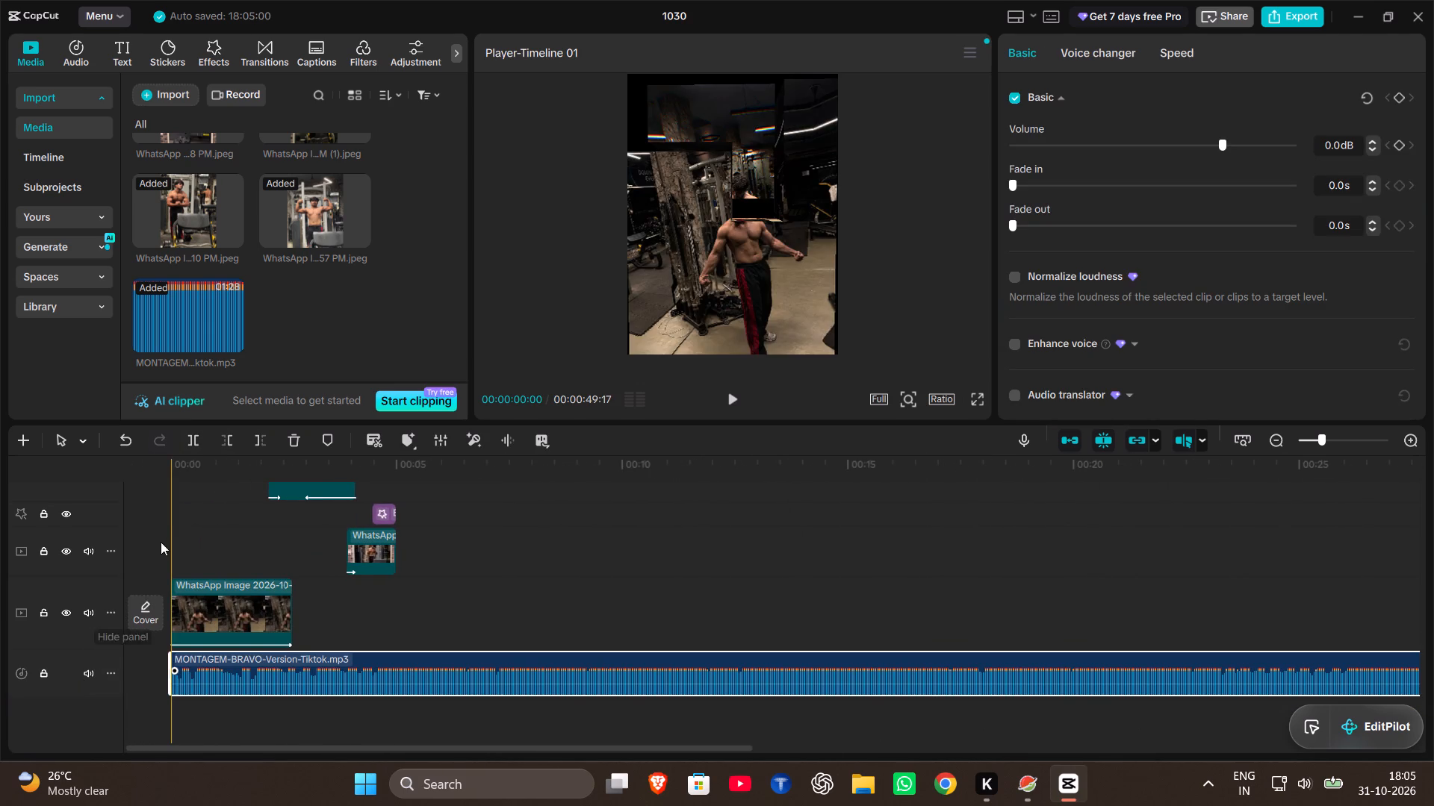
pyautogui.click(178, 538)
pyautogui.press('space')
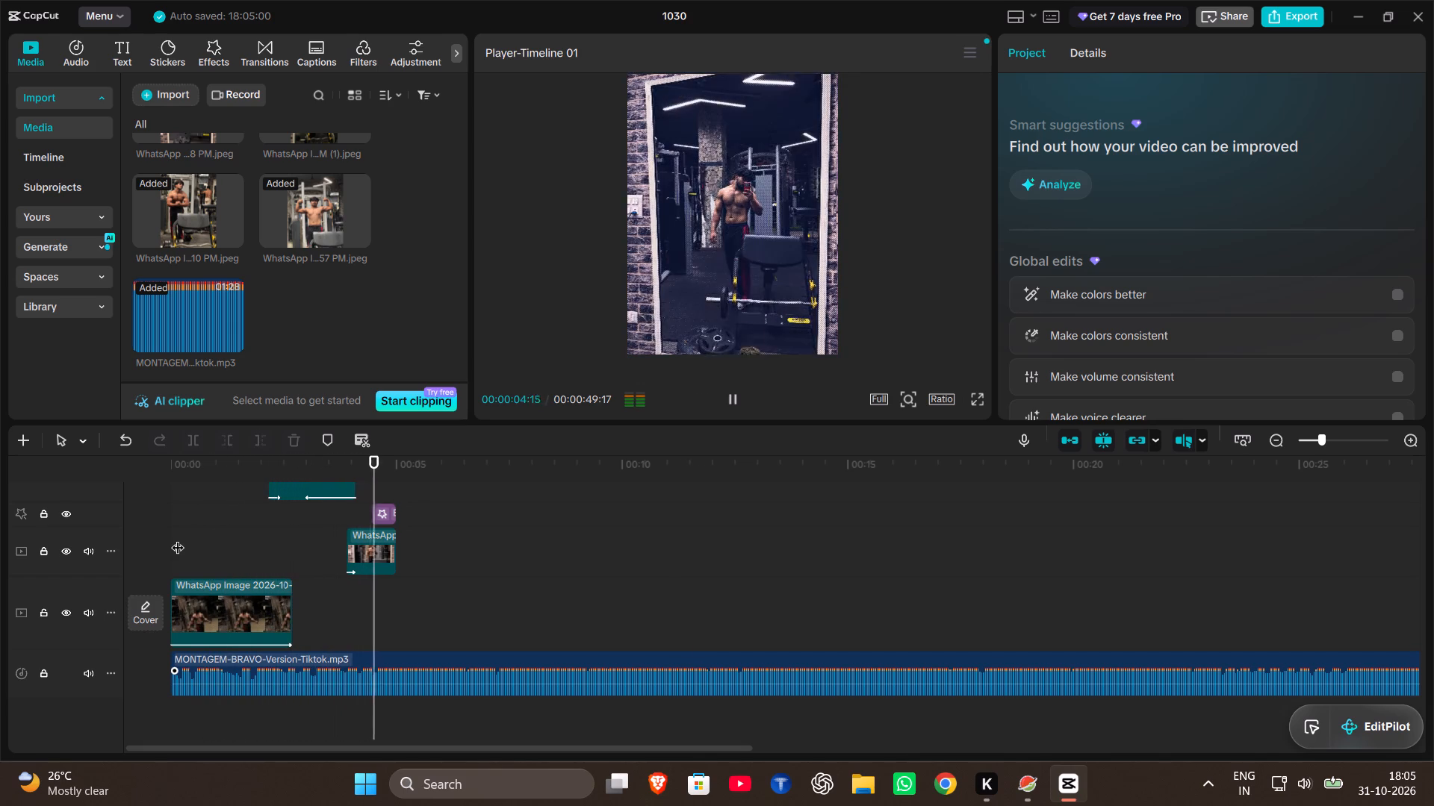
pyautogui.press('space')
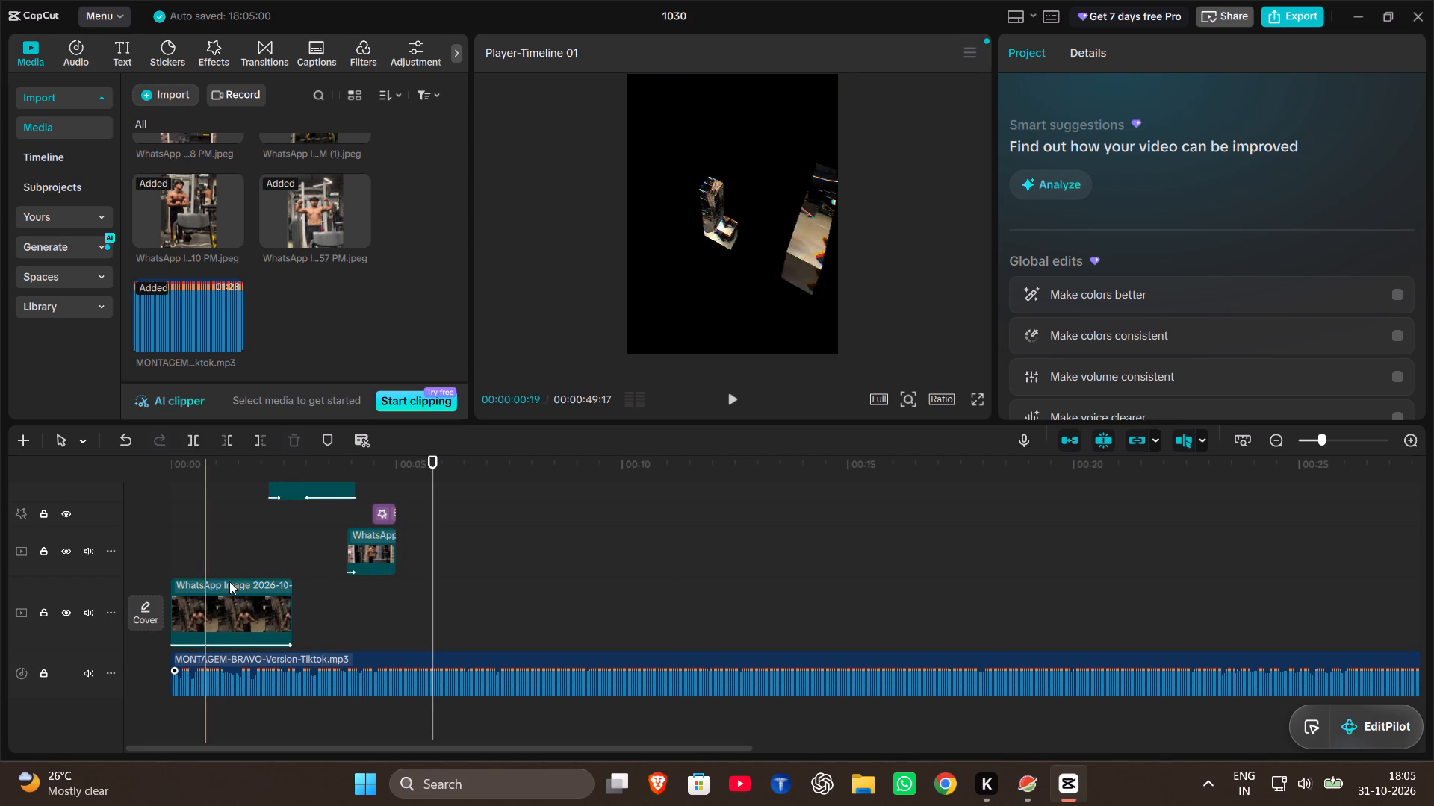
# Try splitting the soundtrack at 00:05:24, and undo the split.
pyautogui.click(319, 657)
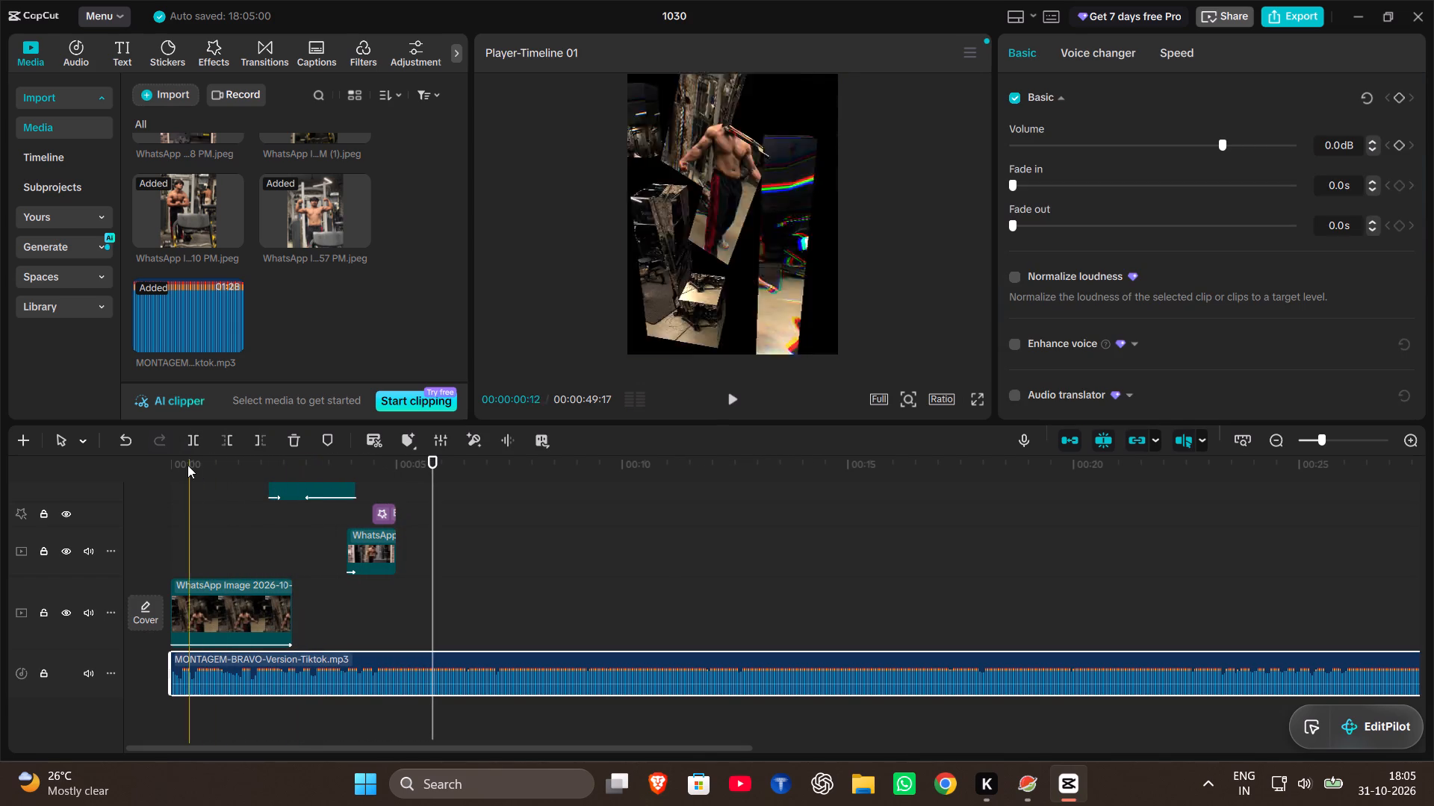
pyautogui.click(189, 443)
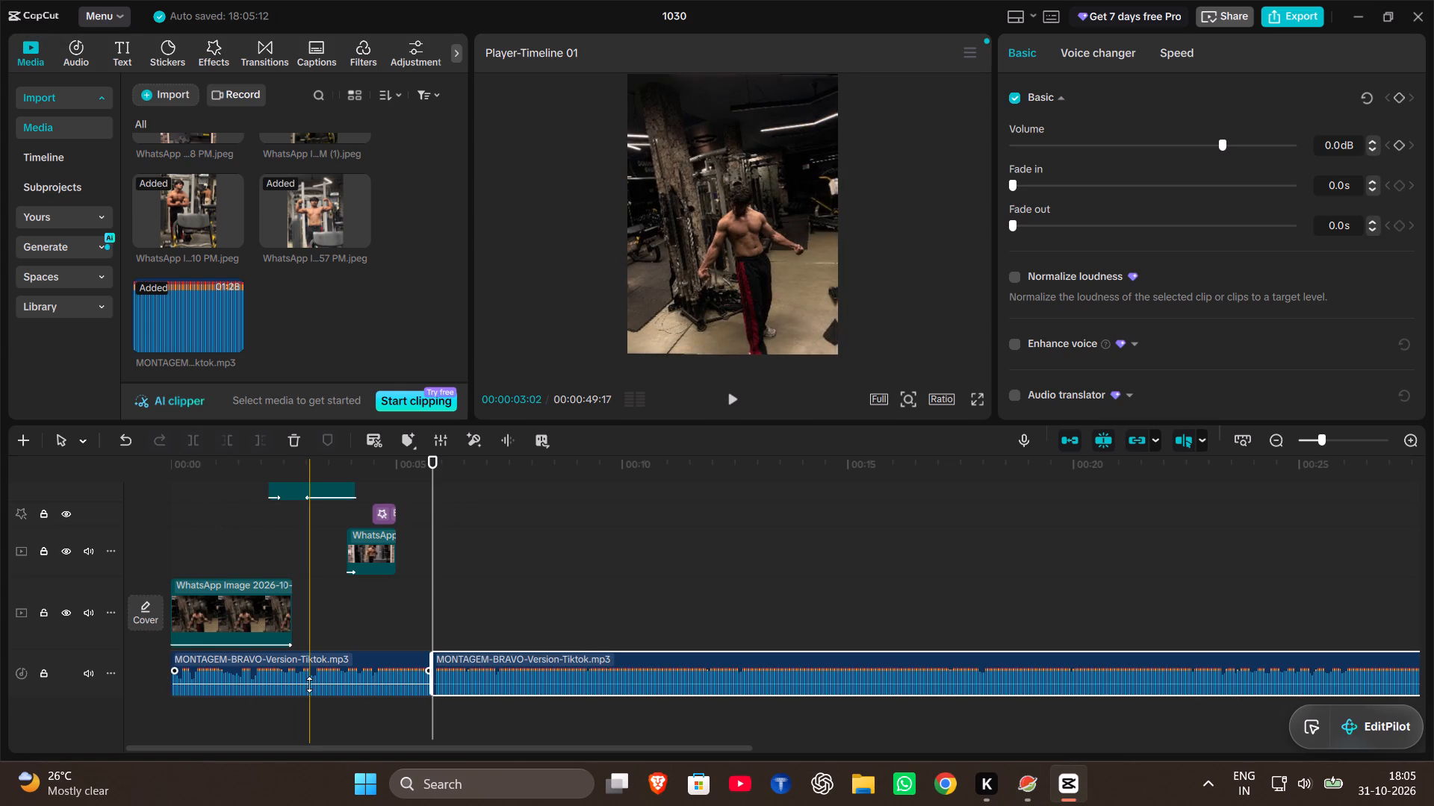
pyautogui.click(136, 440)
# Split the soundtrack at about 00:03:10 and delete the part before the cut.
pyautogui.click(321, 622)
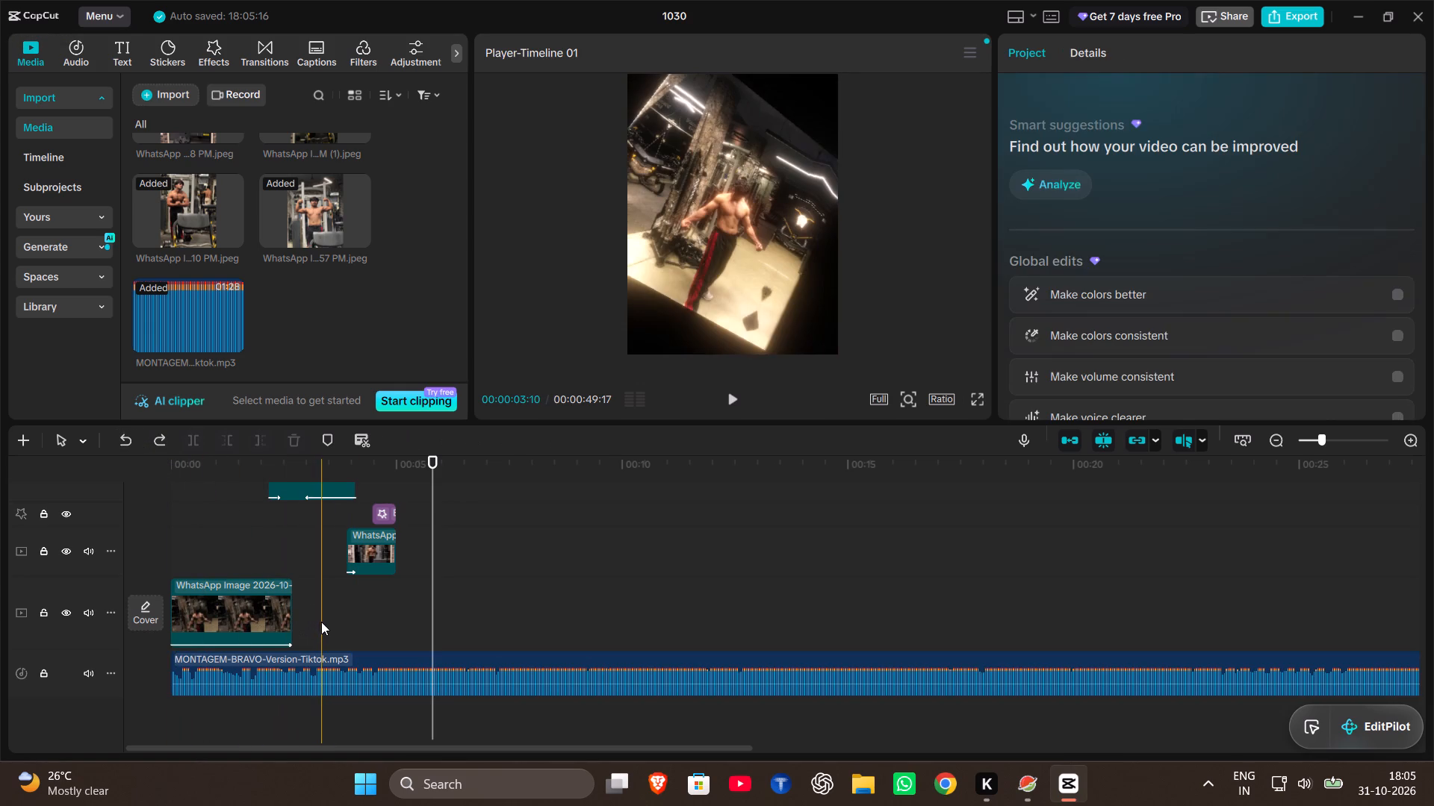
pyautogui.click(324, 663)
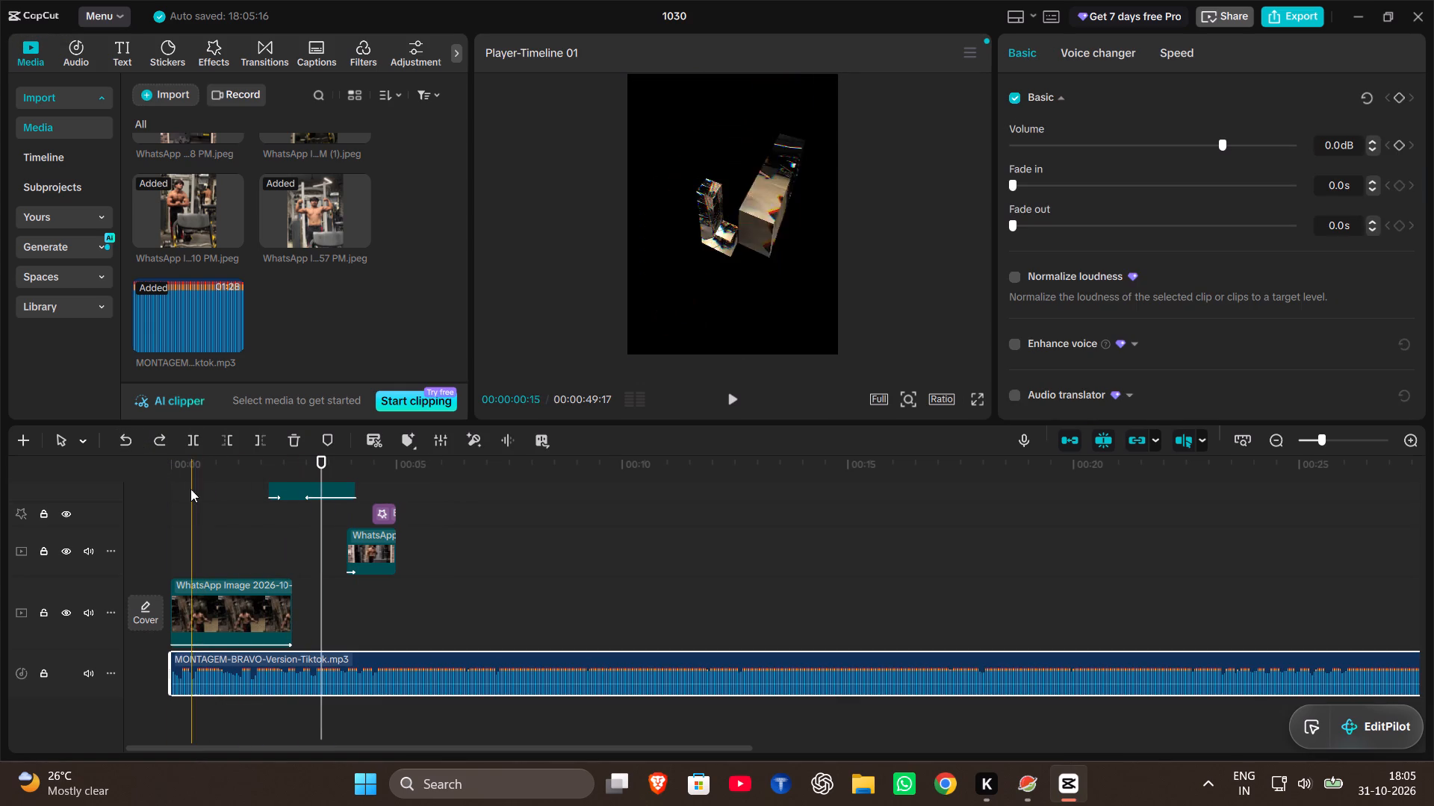
pyautogui.click(192, 450)
pyautogui.click(291, 675)
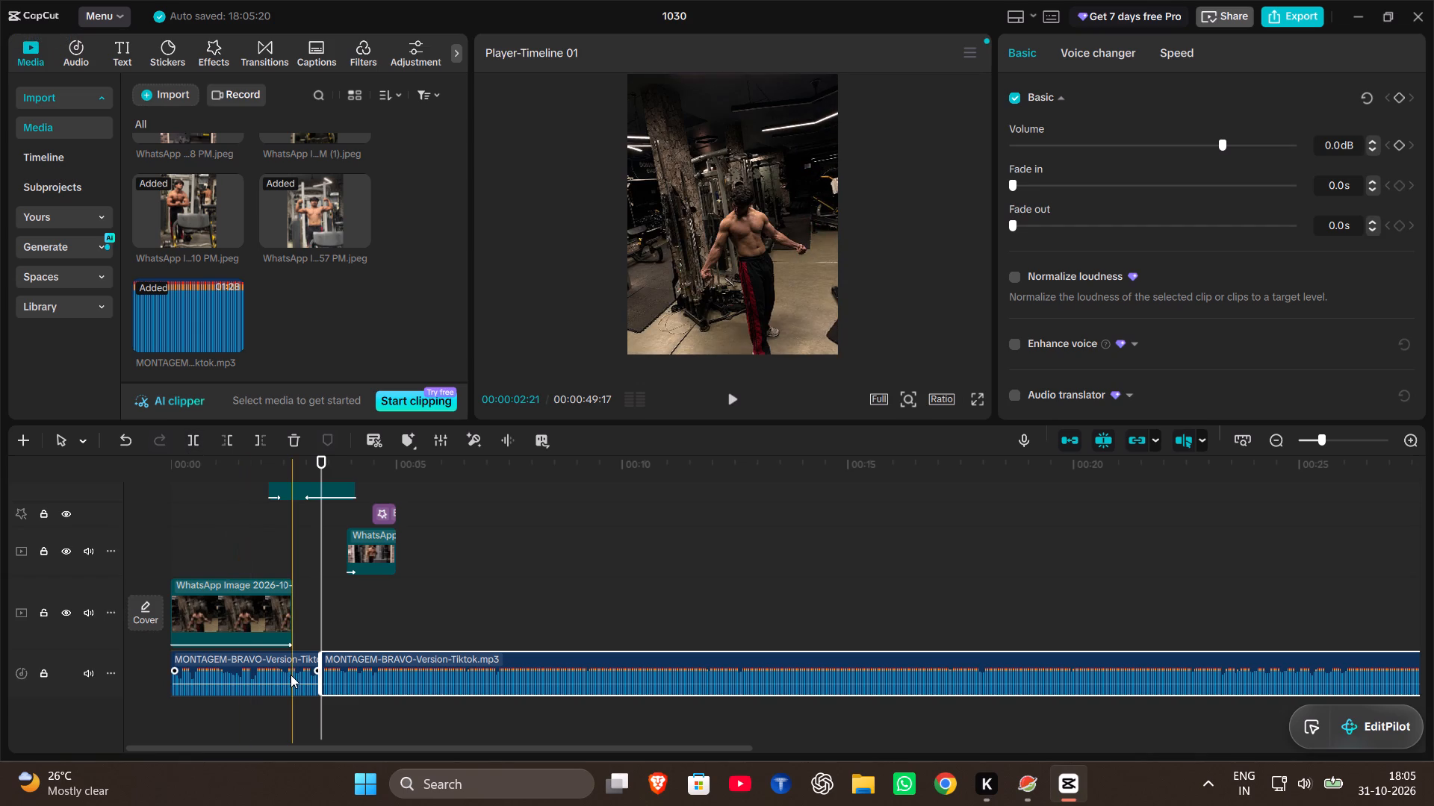
pyautogui.press('BackSpace')
# Lower the remaining soundtrack clip's volume to -2.0 dB and move the clip to the start of the timeline.
pyautogui.moveTo(364, 685); pyautogui.dragTo(258, 685)
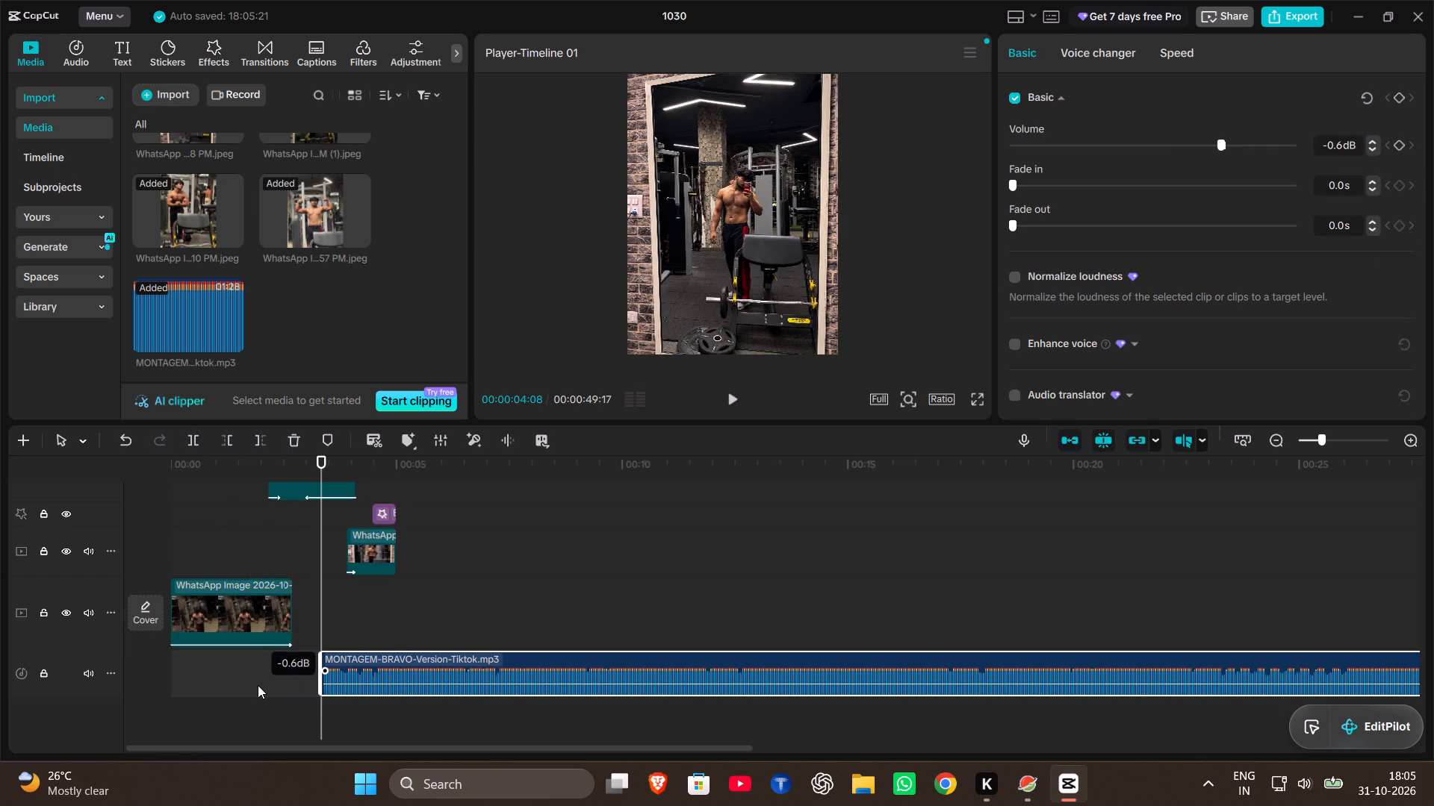
pyautogui.moveTo(258, 685); pyautogui.dragTo(254, 685)
pyautogui.moveTo(341, 673); pyautogui.dragTo(259, 684)
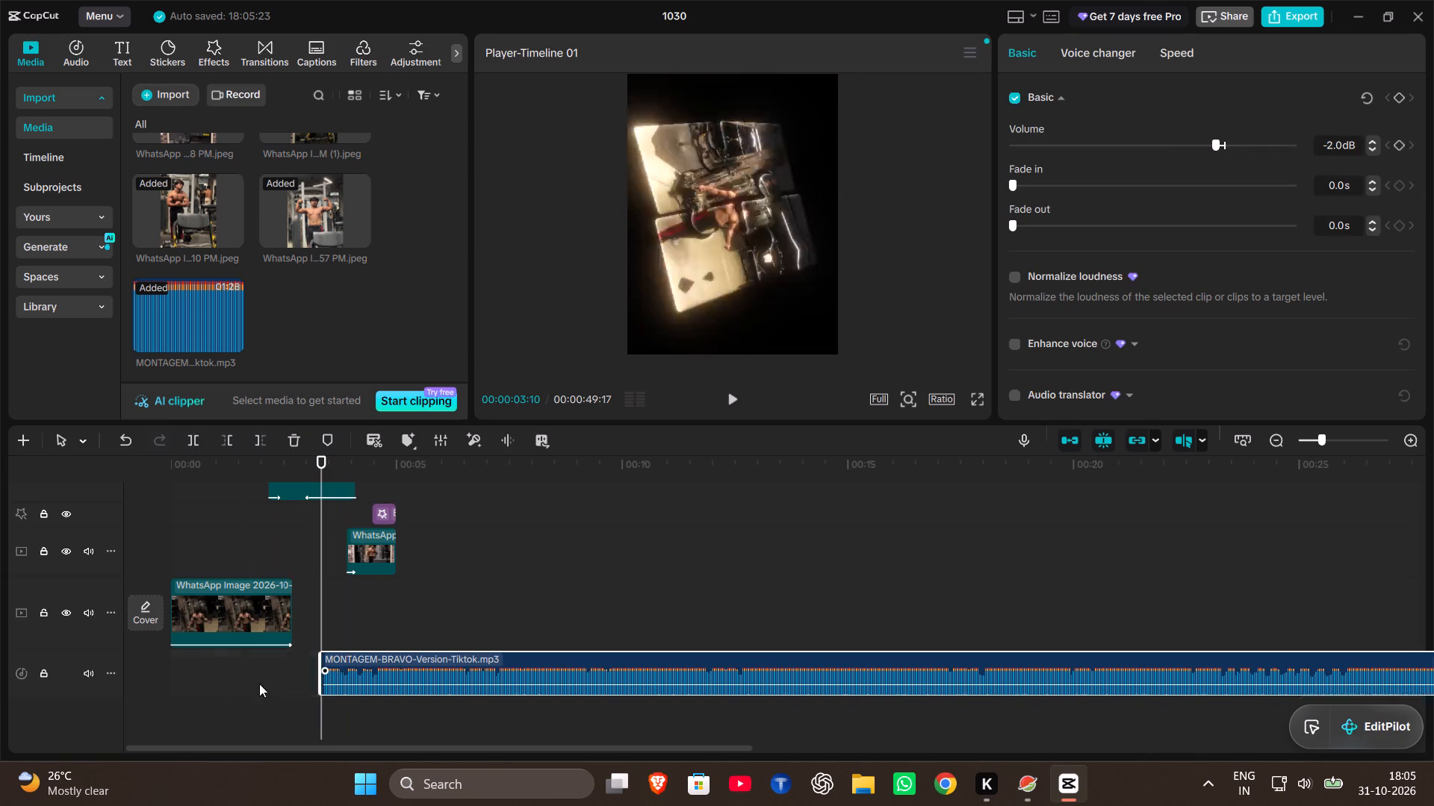
pyautogui.moveTo(259, 684); pyautogui.dragTo(196, 673)
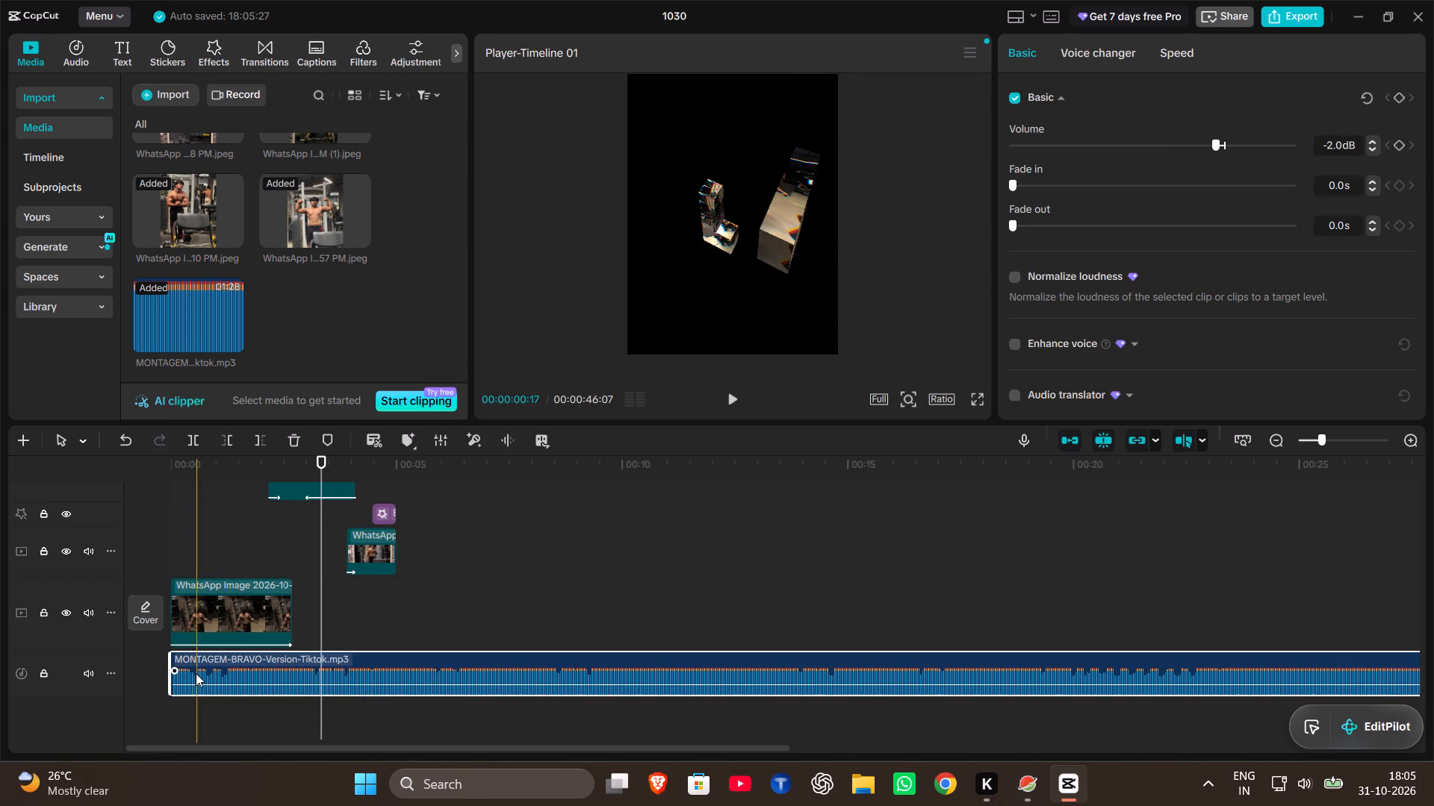
# Play the opening against the music and shift the soundtrack clip about 11 frames later on the timeline.
pyautogui.click(170, 569)
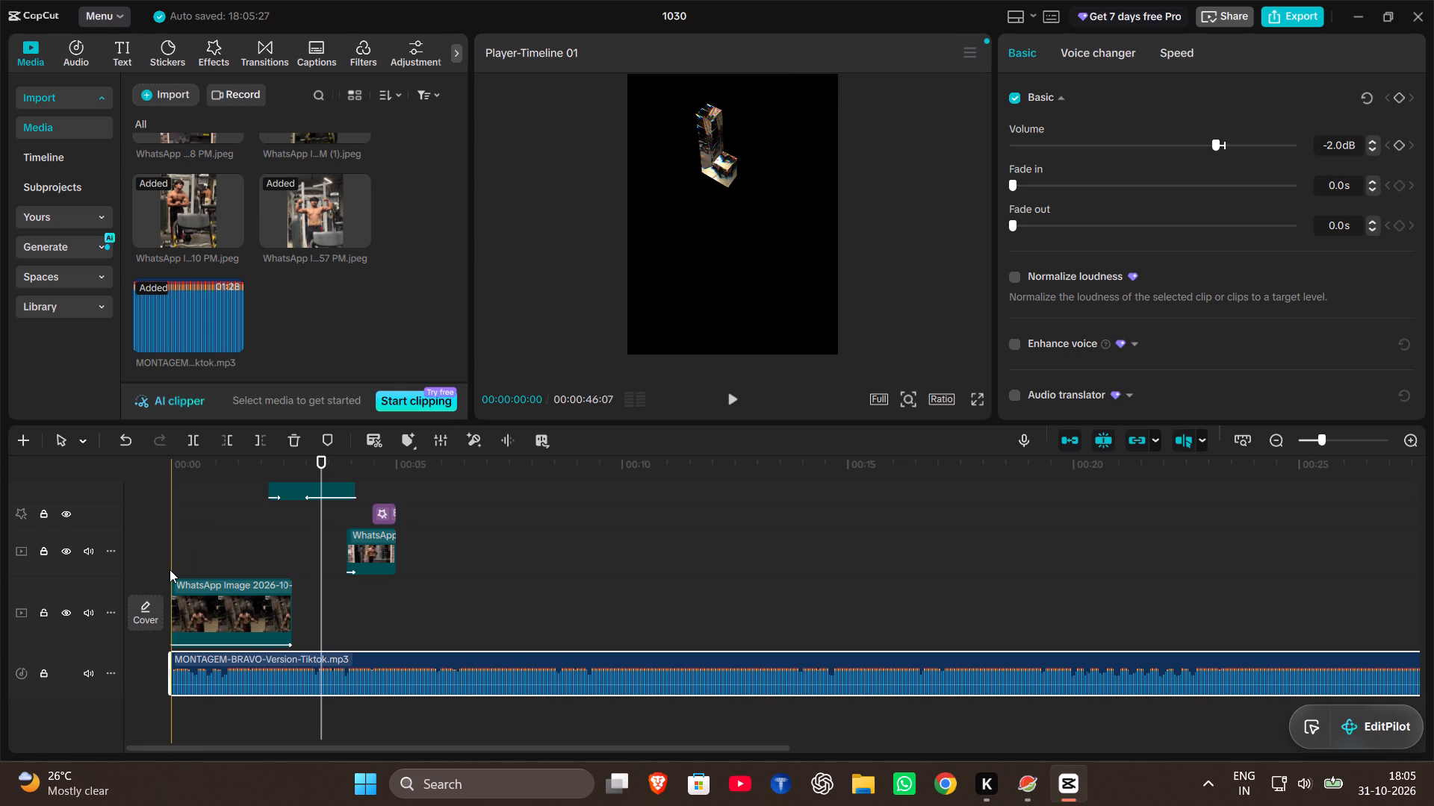
pyautogui.click(176, 563)
pyautogui.press('space')
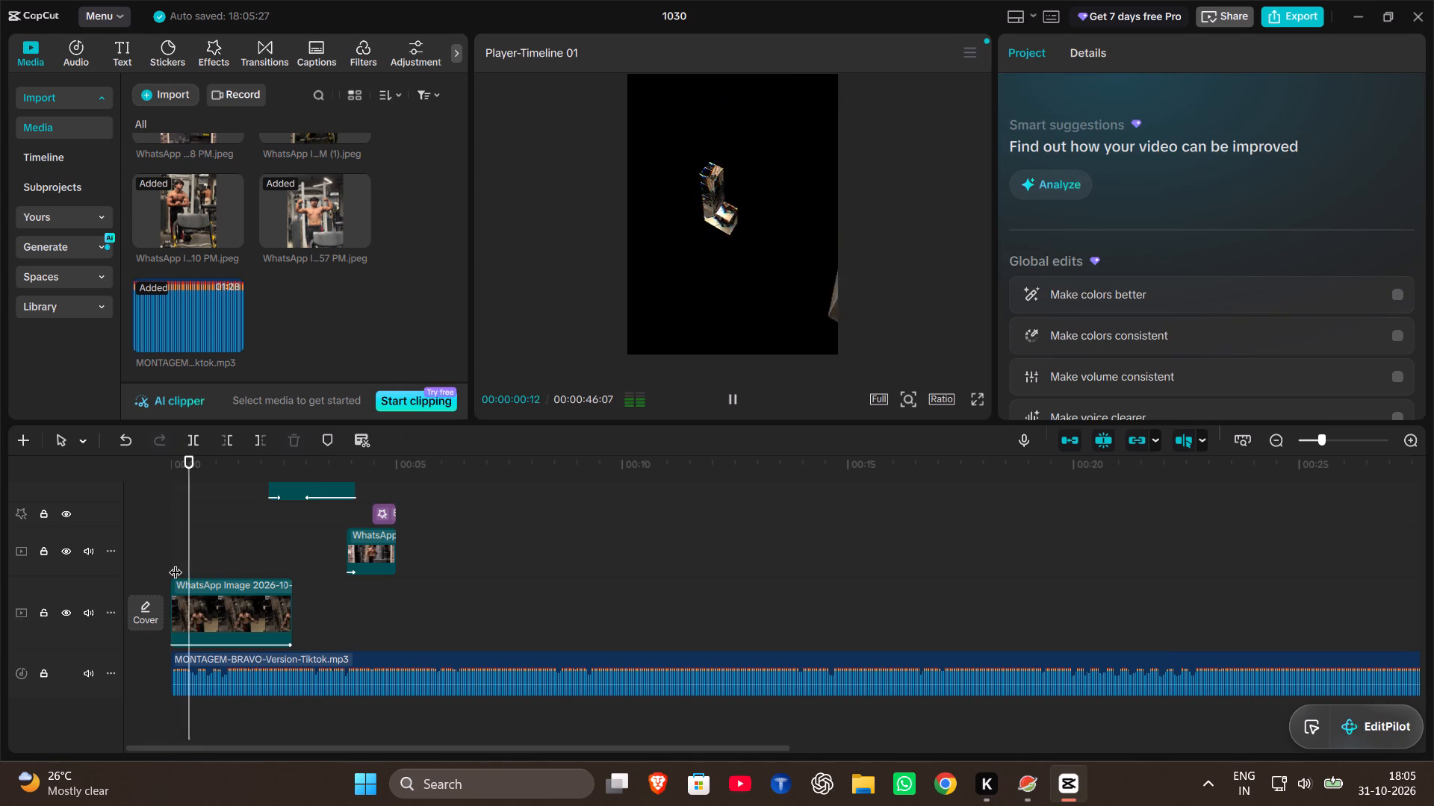
pyautogui.press('space')
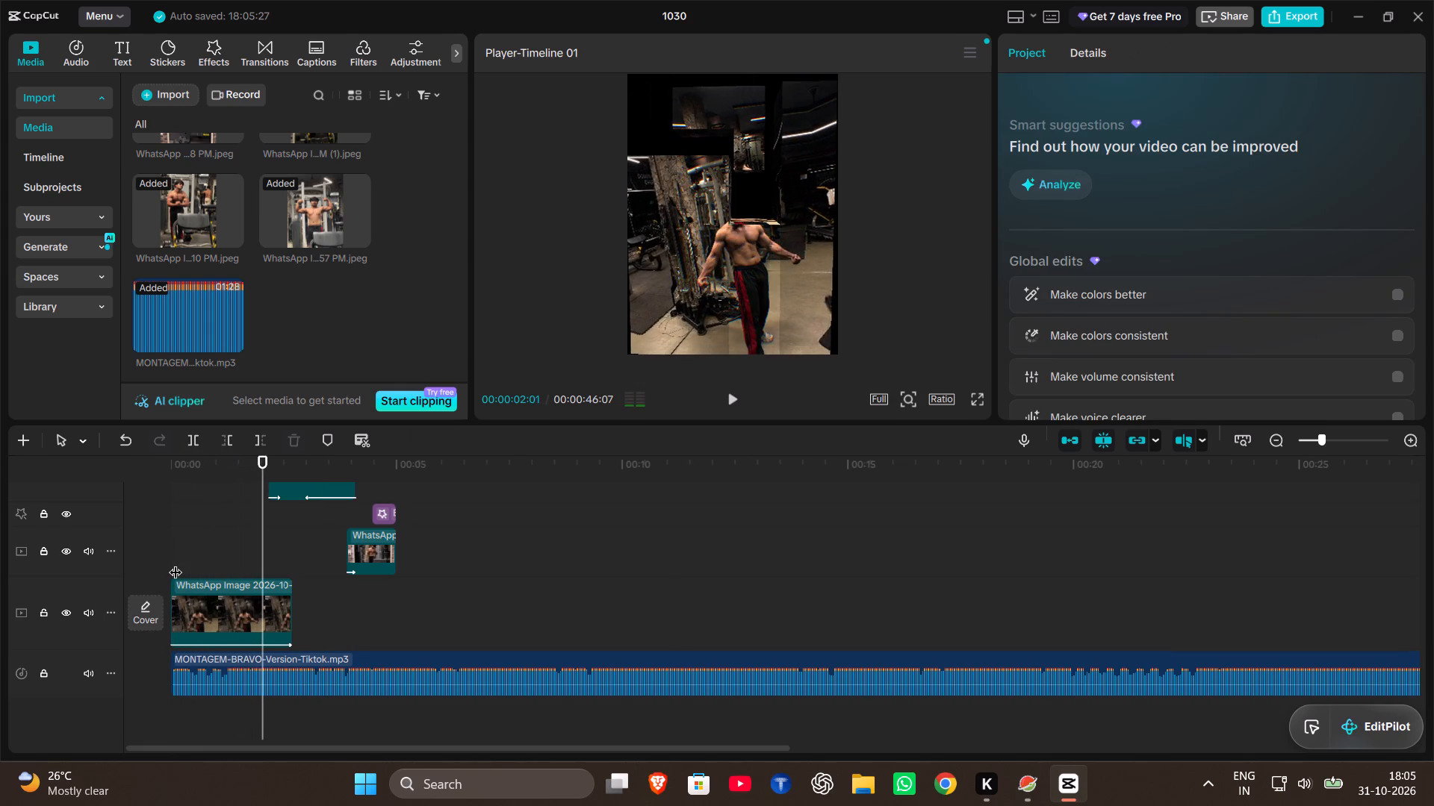
pyautogui.moveTo(237, 671); pyautogui.dragTo(243, 669)
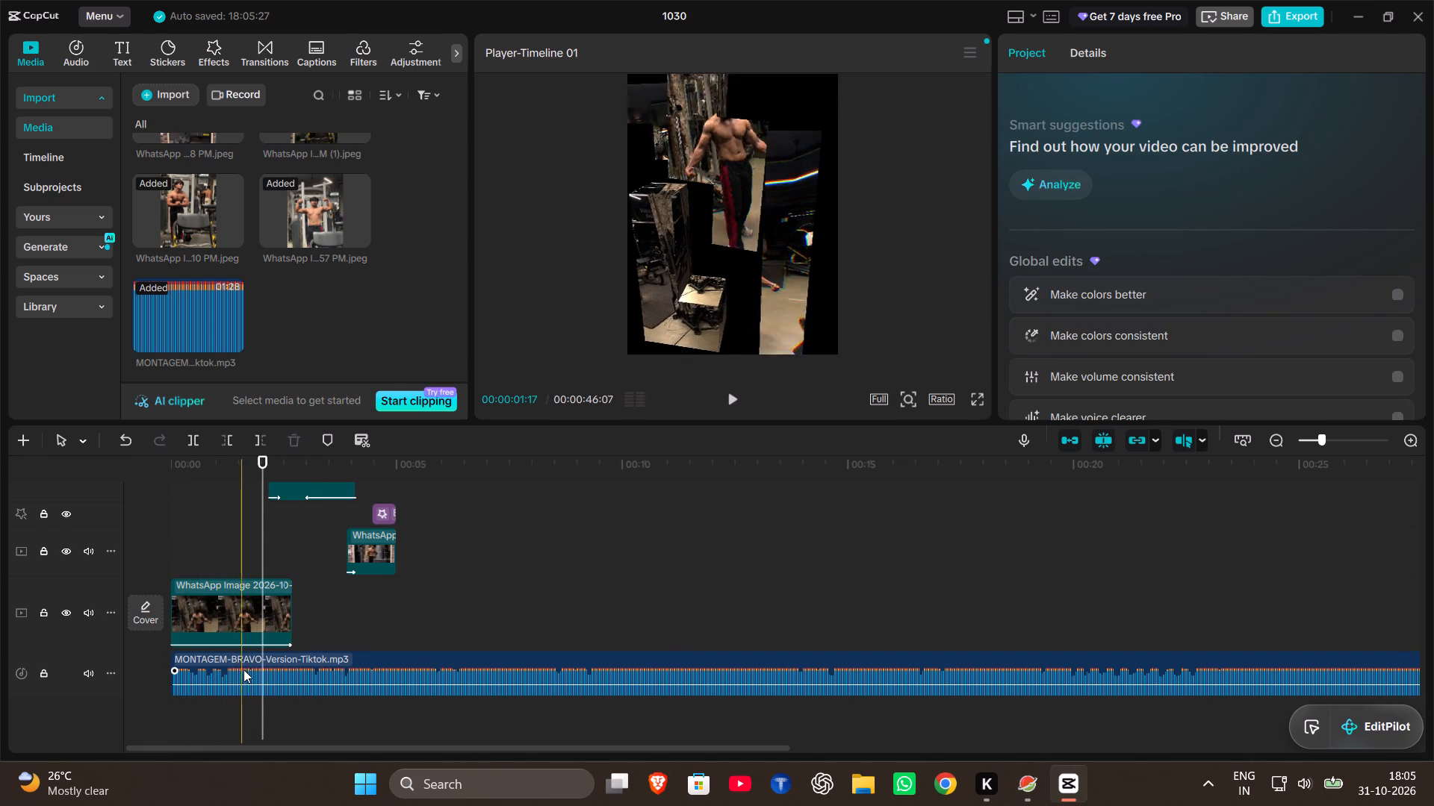
pyautogui.moveTo(243, 669); pyautogui.dragTo(253, 669)
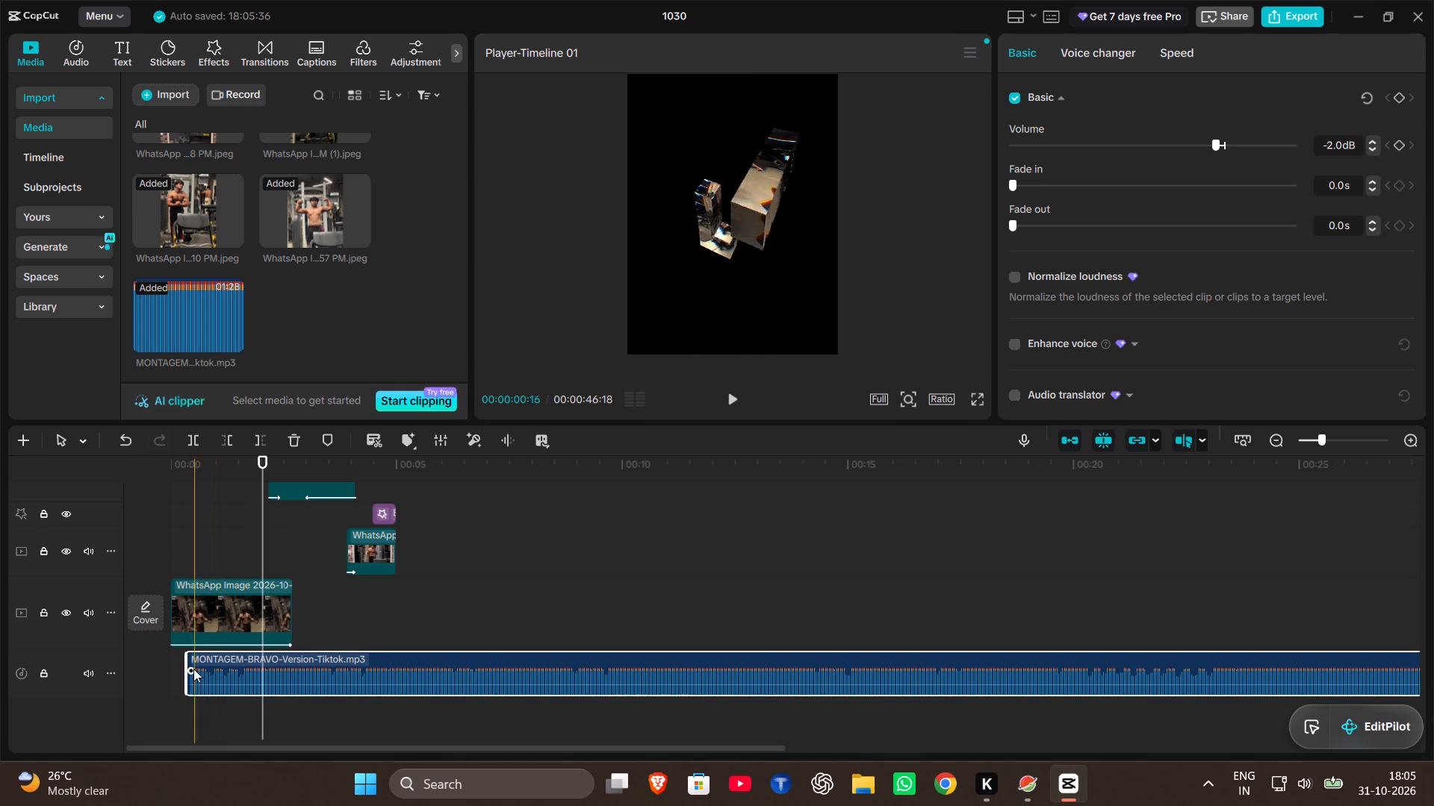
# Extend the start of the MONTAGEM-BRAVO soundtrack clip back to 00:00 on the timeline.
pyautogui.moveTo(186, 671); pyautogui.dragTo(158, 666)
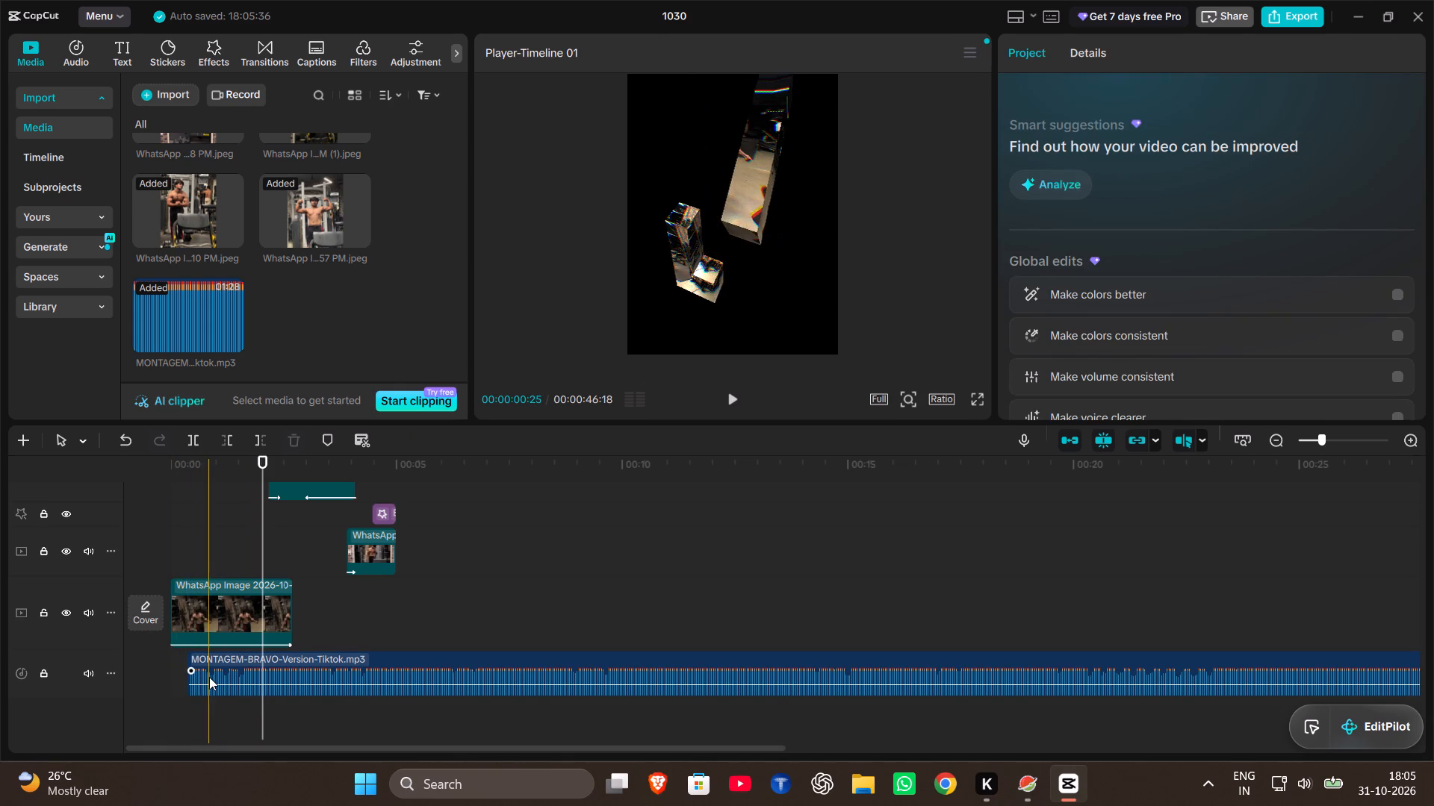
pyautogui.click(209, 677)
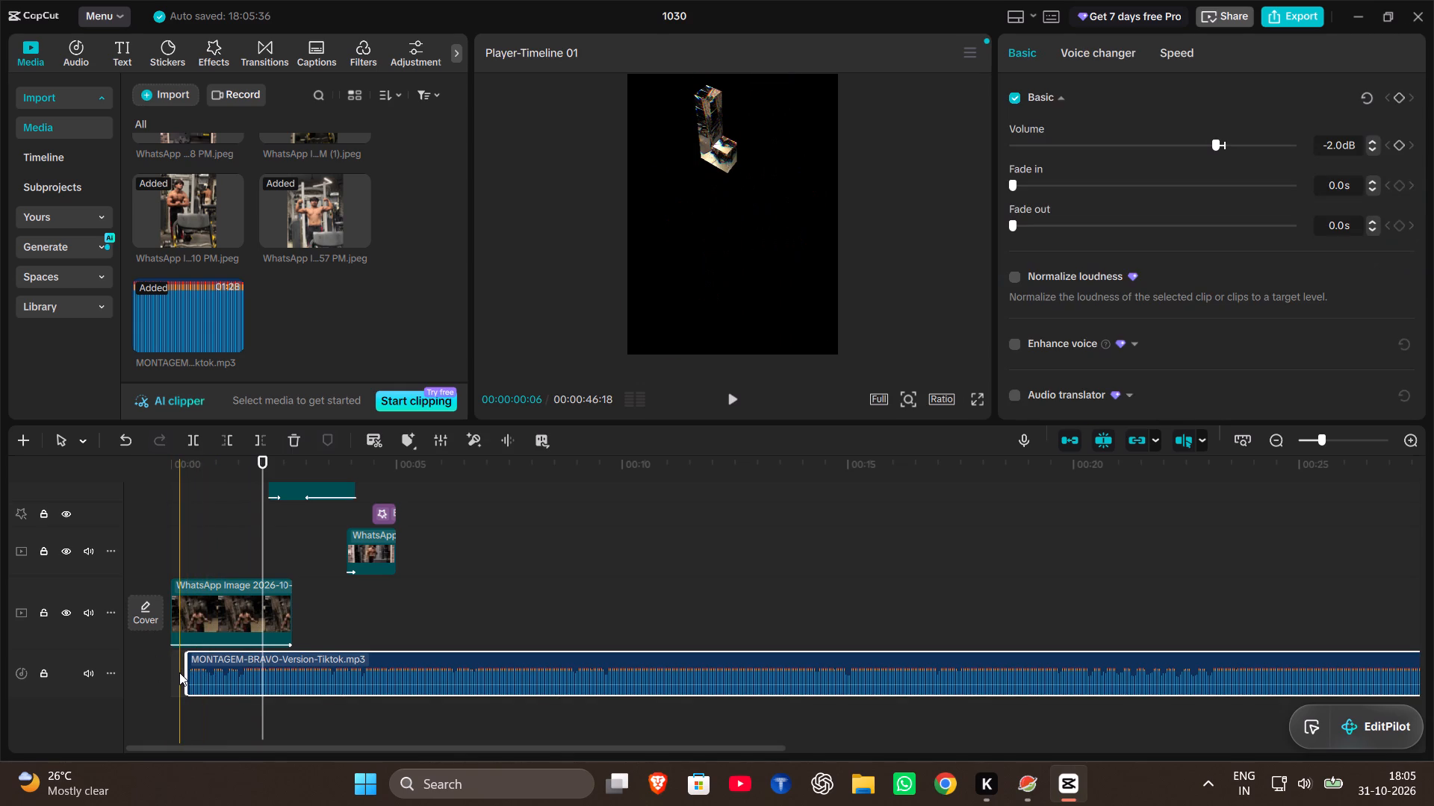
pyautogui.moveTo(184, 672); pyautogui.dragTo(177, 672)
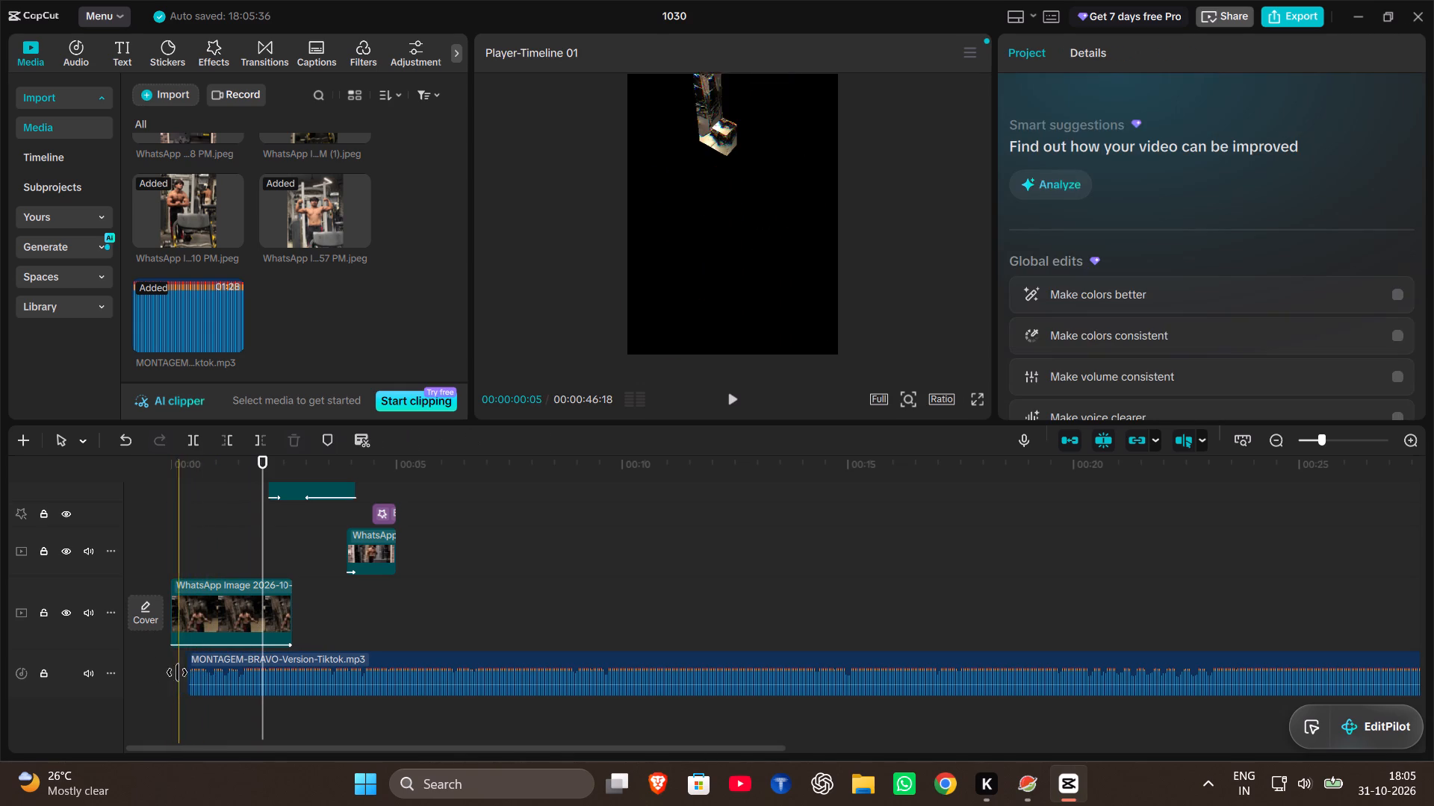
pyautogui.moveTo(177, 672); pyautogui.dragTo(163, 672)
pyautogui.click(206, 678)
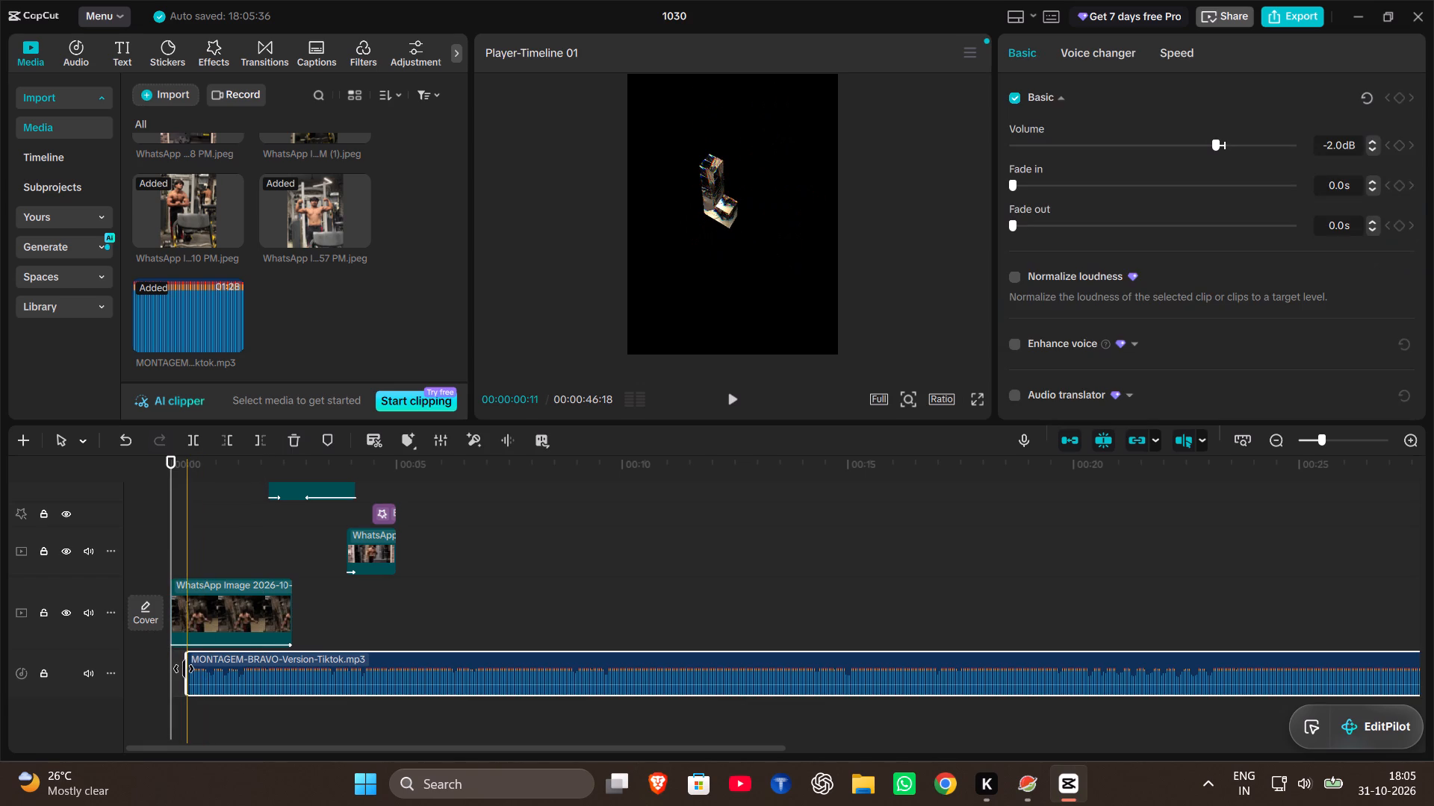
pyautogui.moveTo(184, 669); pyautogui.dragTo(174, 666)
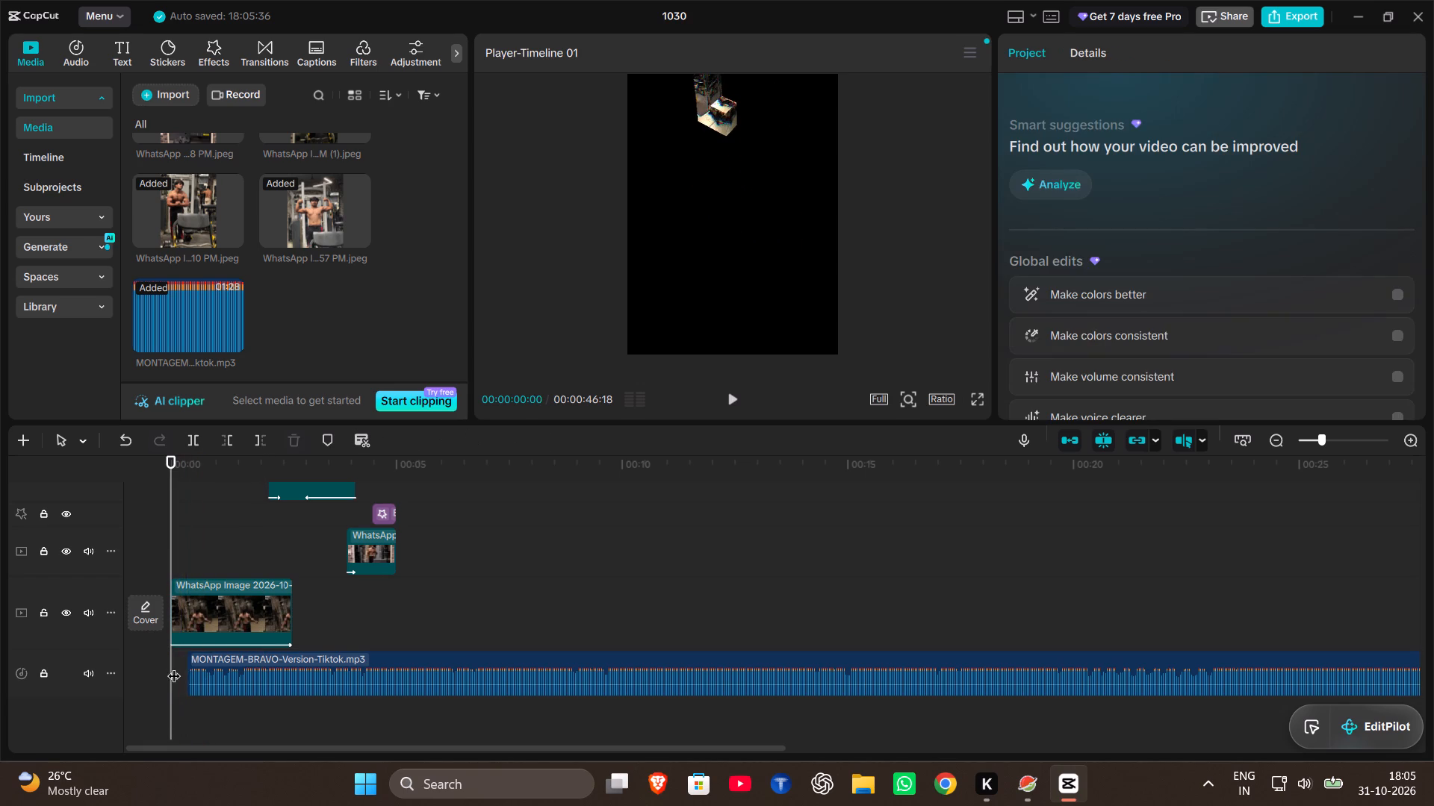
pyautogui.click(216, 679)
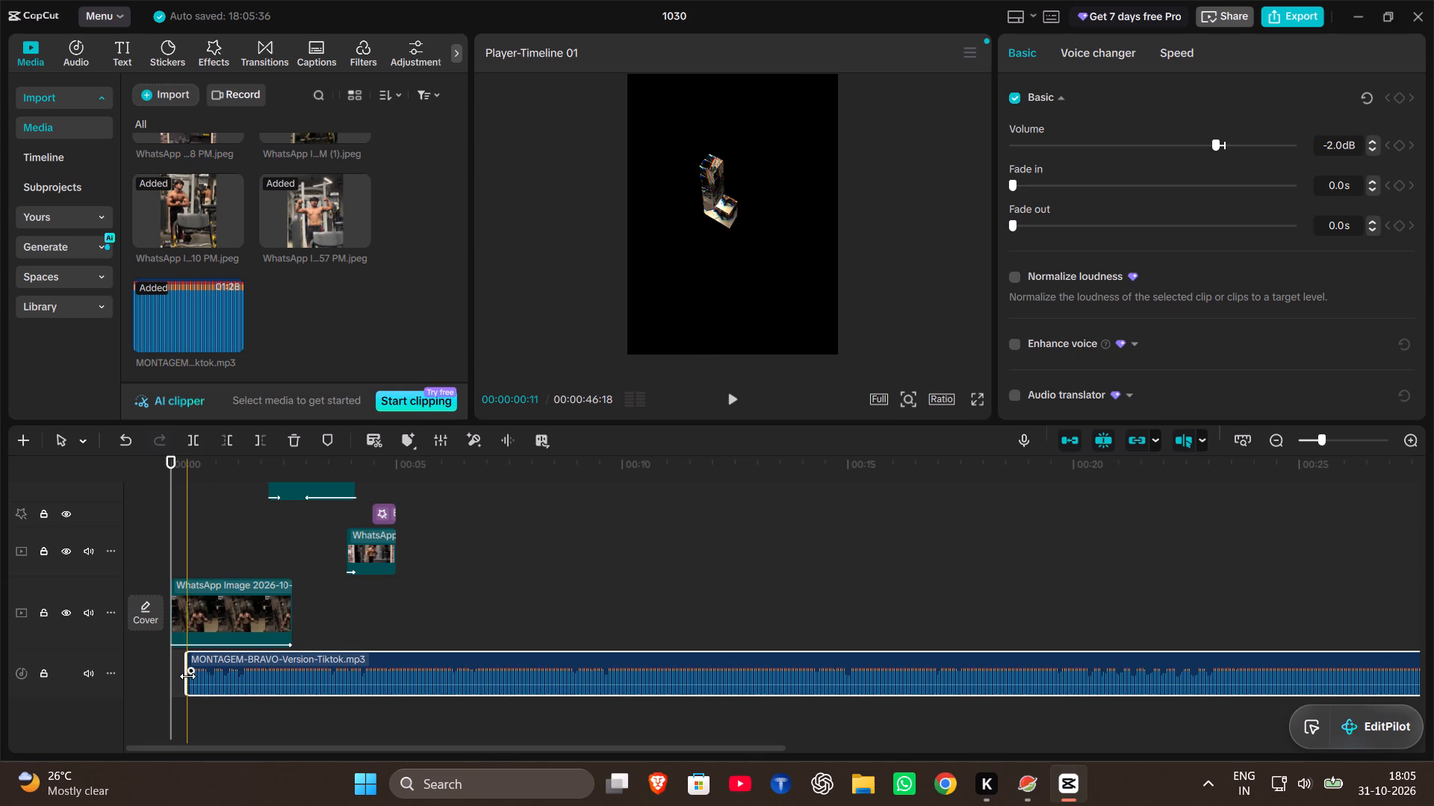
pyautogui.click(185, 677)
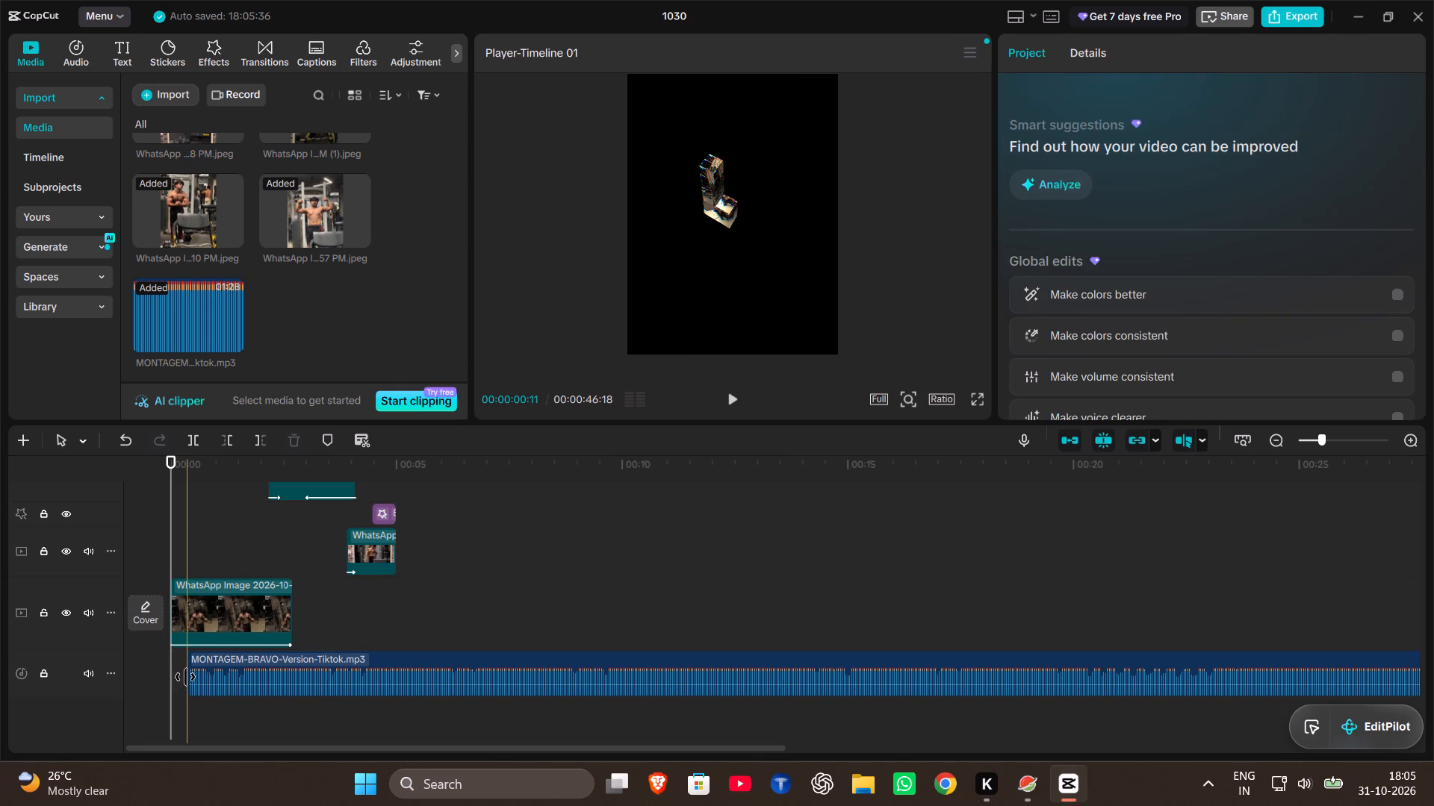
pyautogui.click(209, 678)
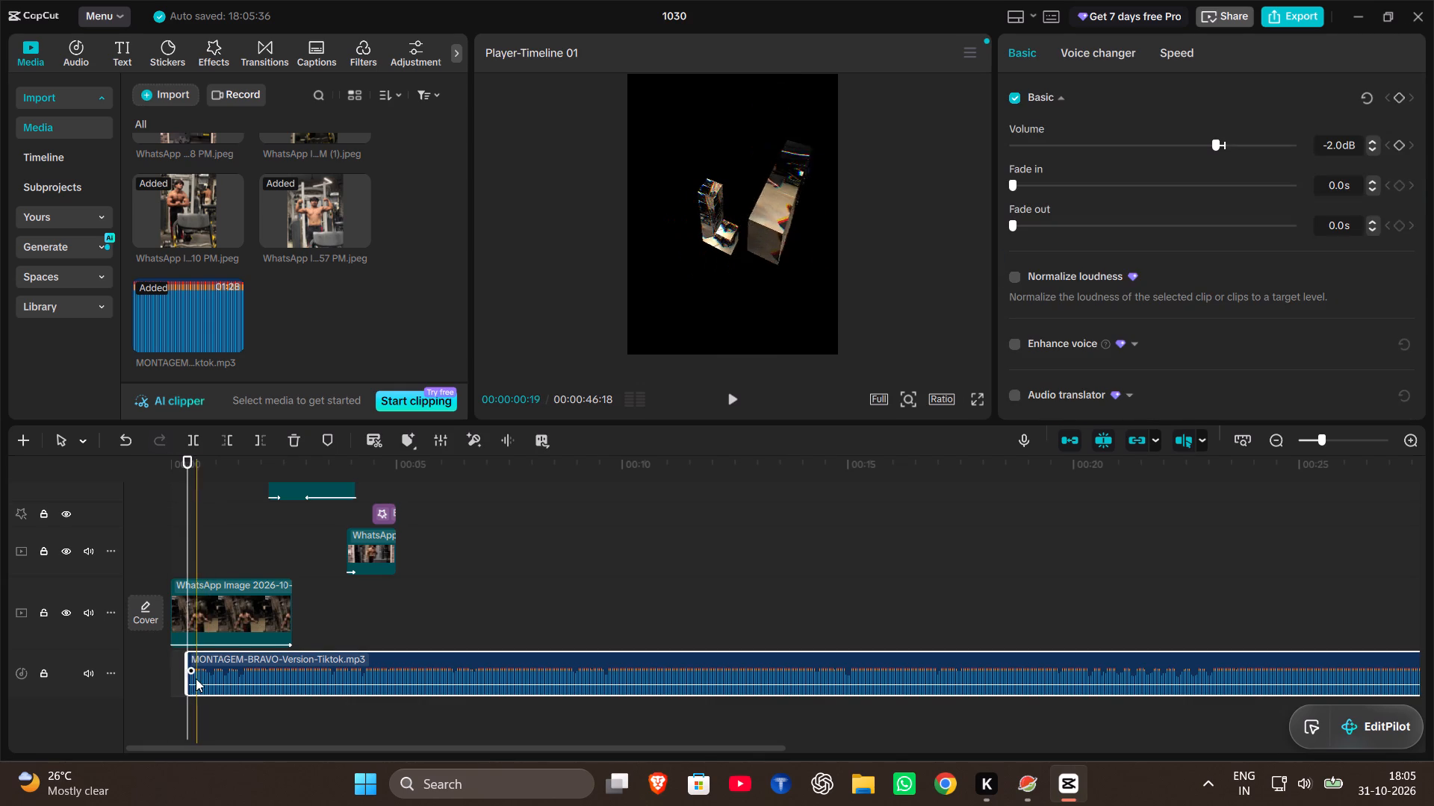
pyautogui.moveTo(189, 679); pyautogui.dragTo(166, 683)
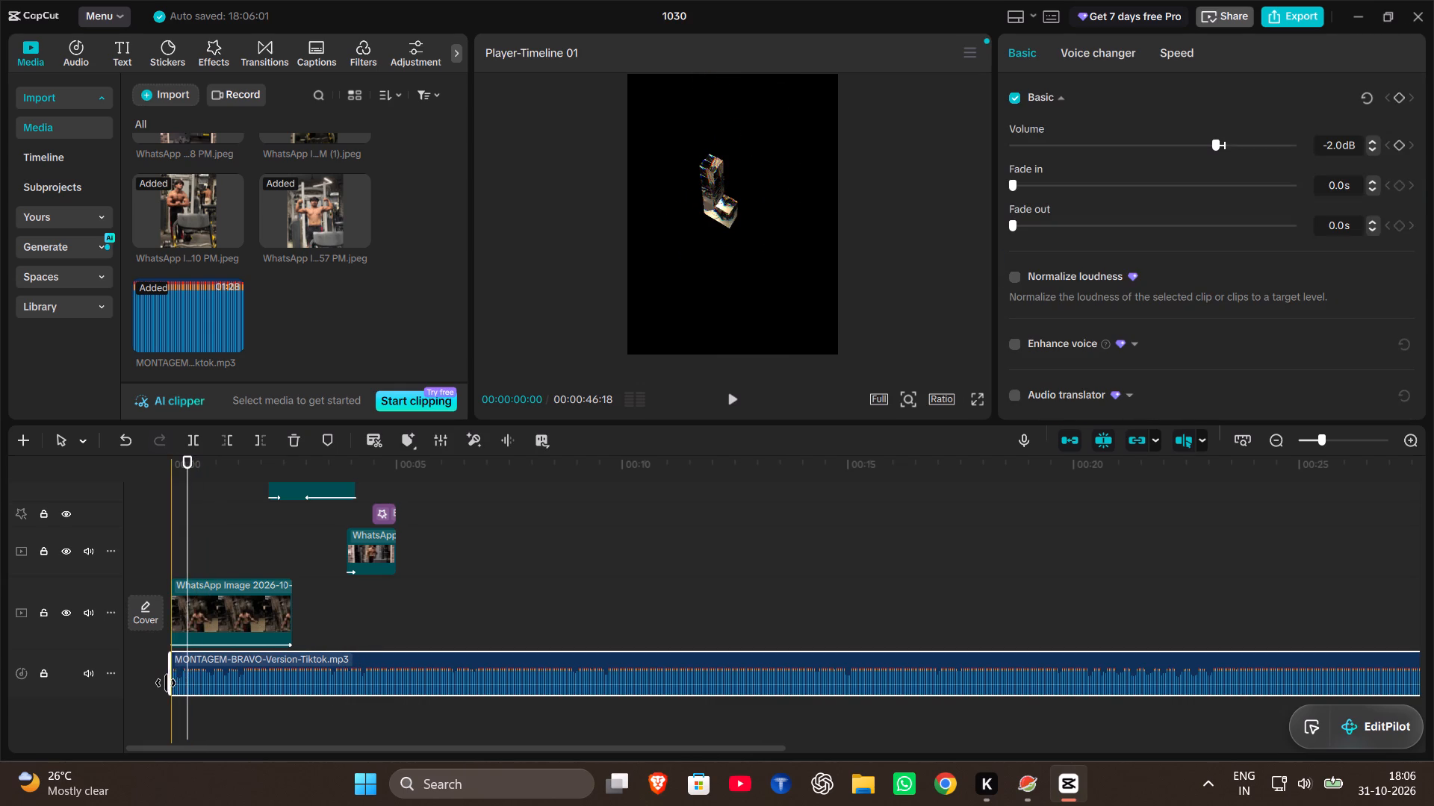
# Play the edit from the beginning against the music and delete the MONTAGEM-BRAVO soundtrack clip from the timeline.
pyautogui.click(167, 570)
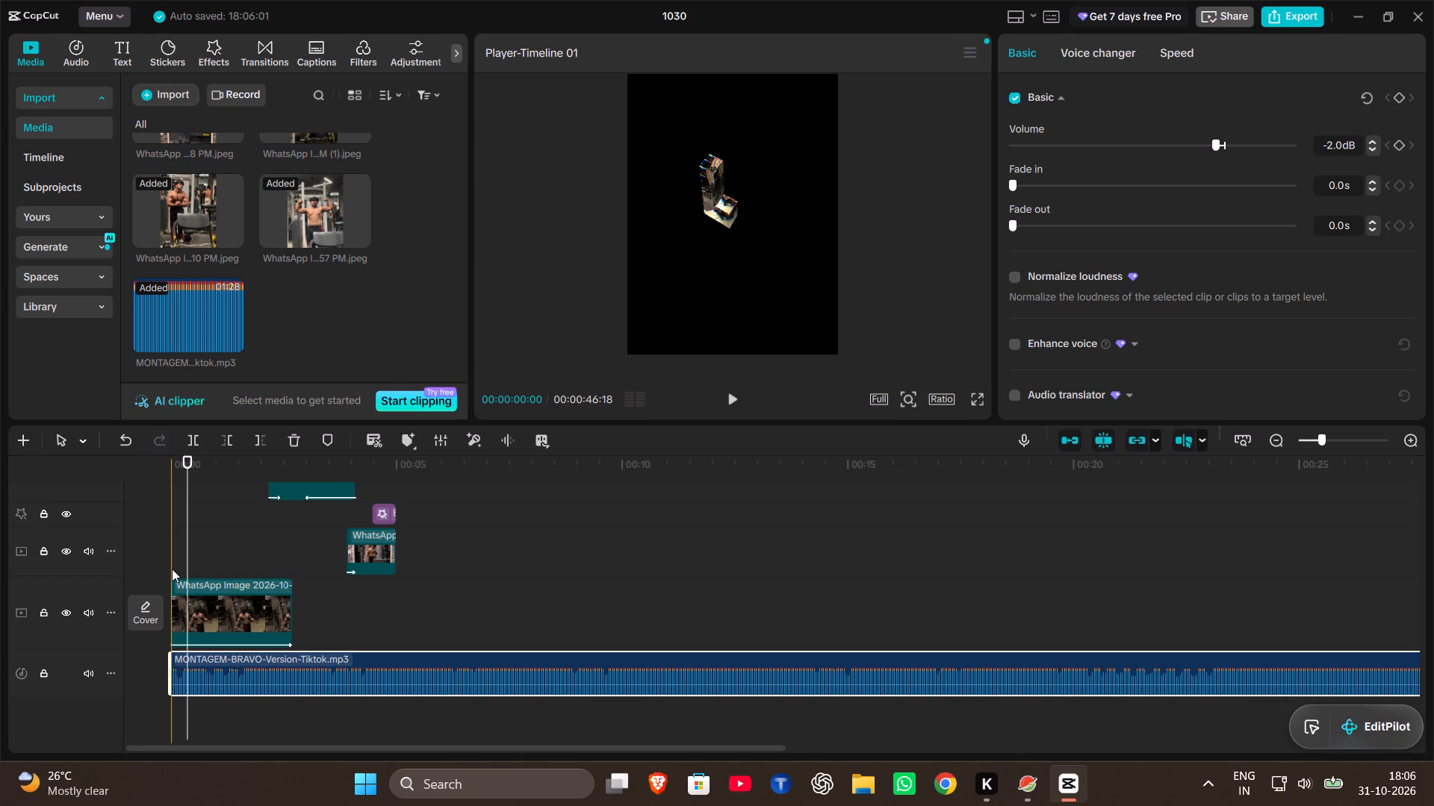
pyautogui.click(172, 568)
pyautogui.press('space')
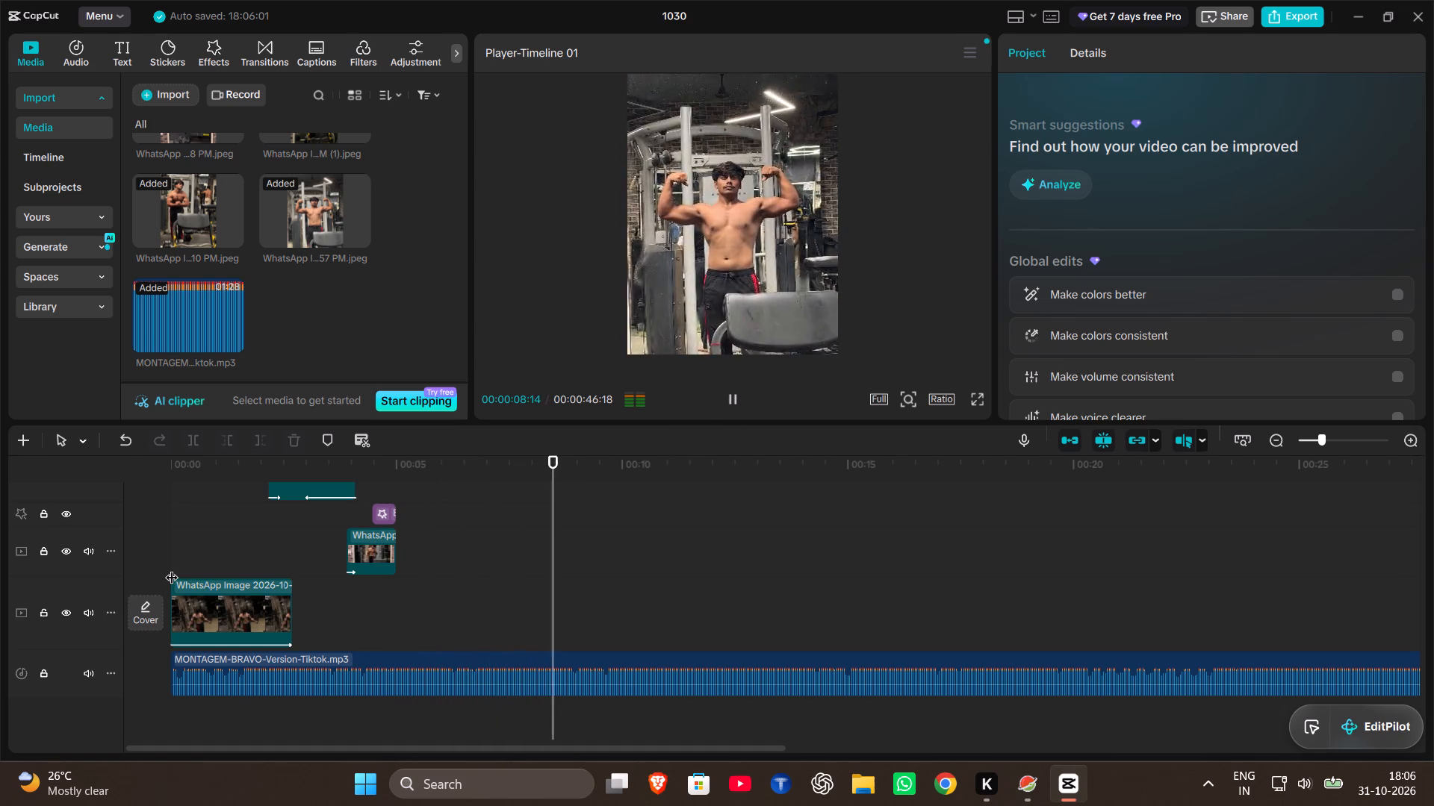
pyautogui.press('space')
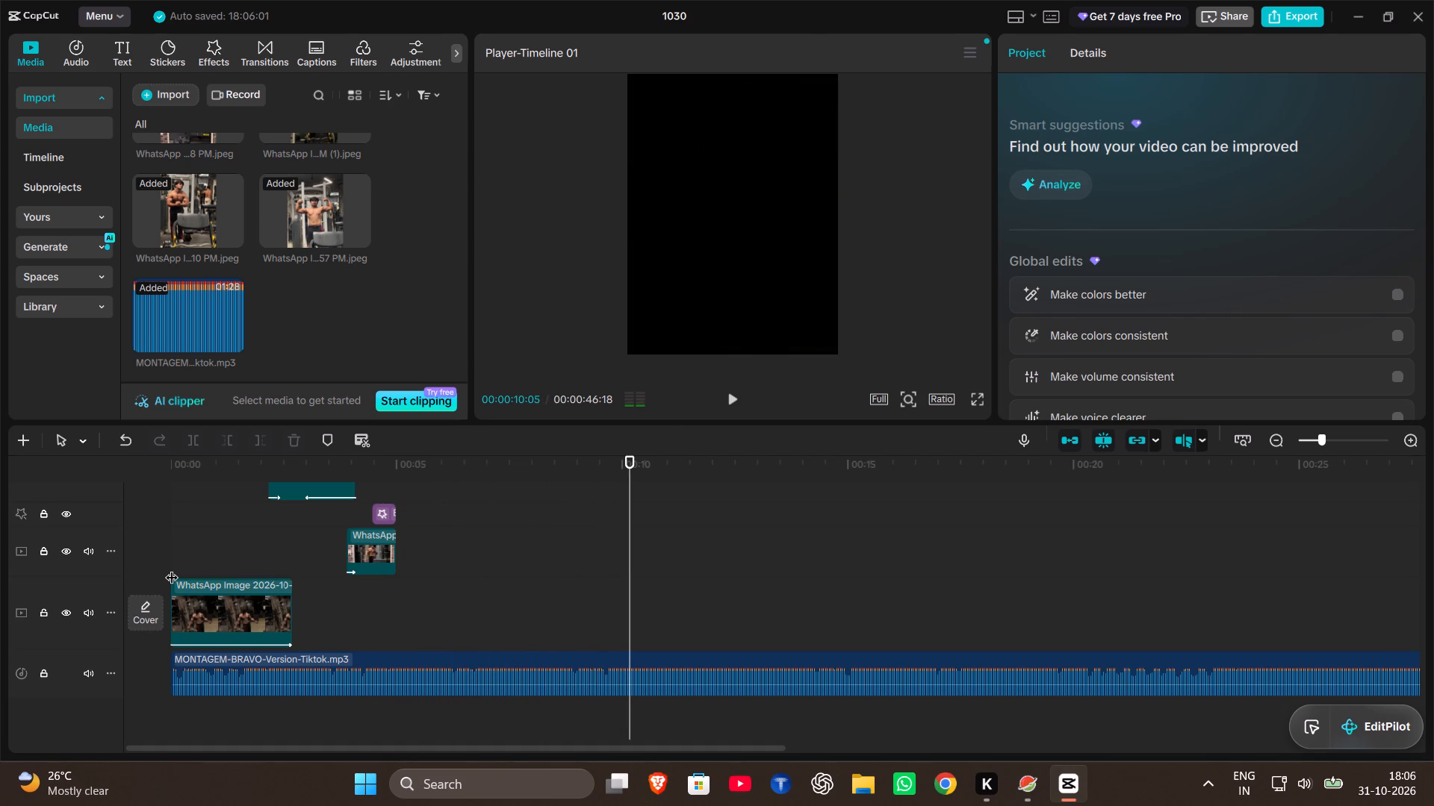
pyautogui.click(544, 649)
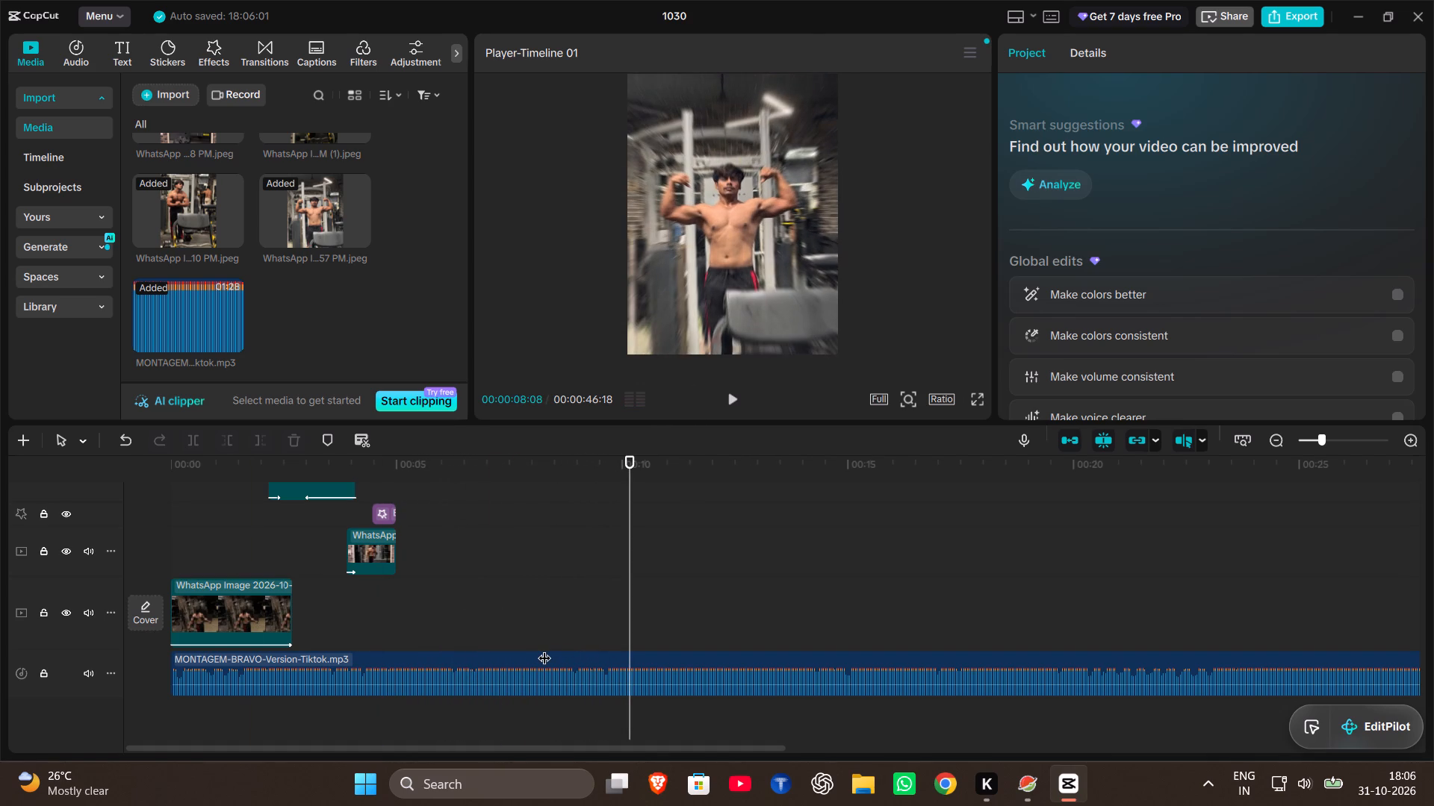
pyautogui.click(559, 664)
pyautogui.press('BackSpace')
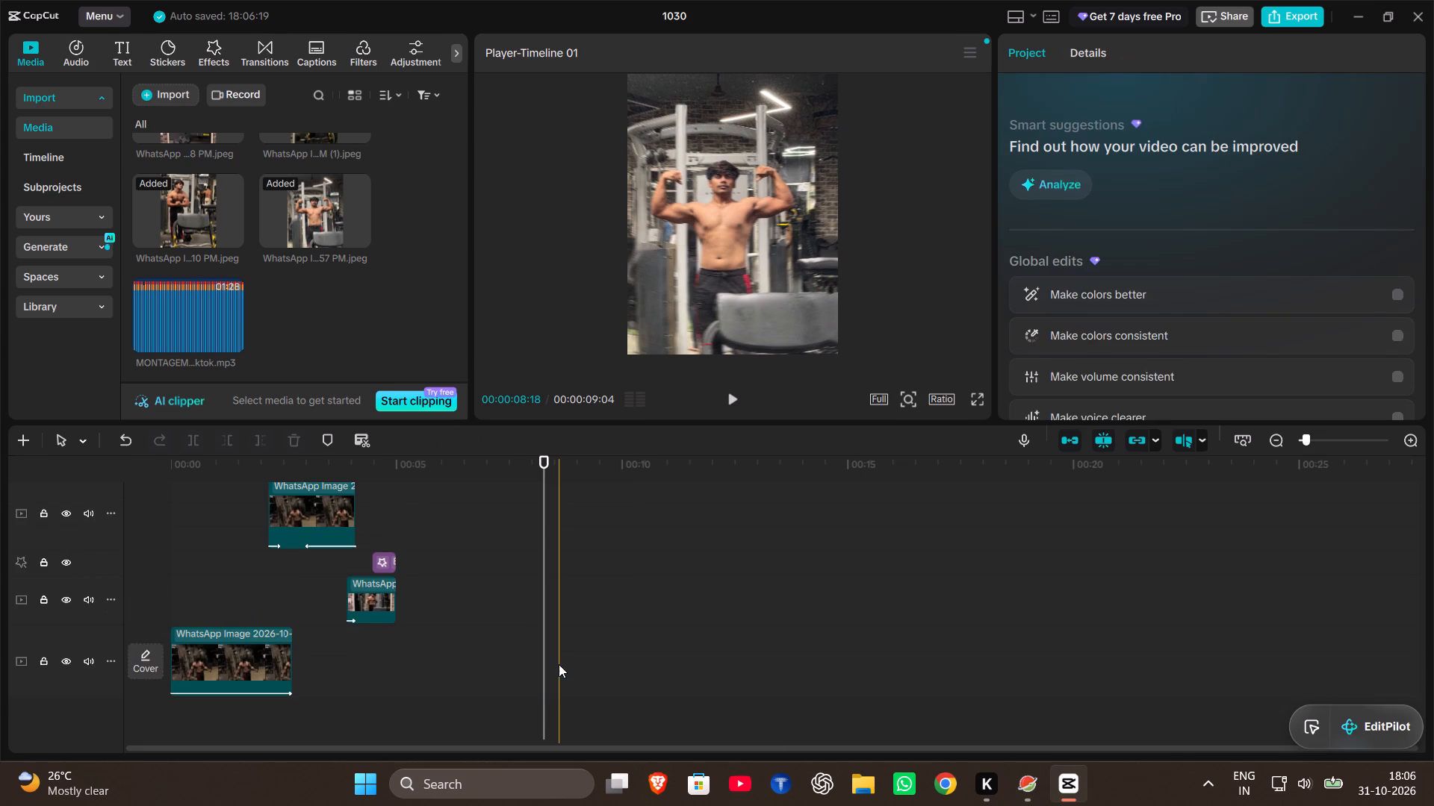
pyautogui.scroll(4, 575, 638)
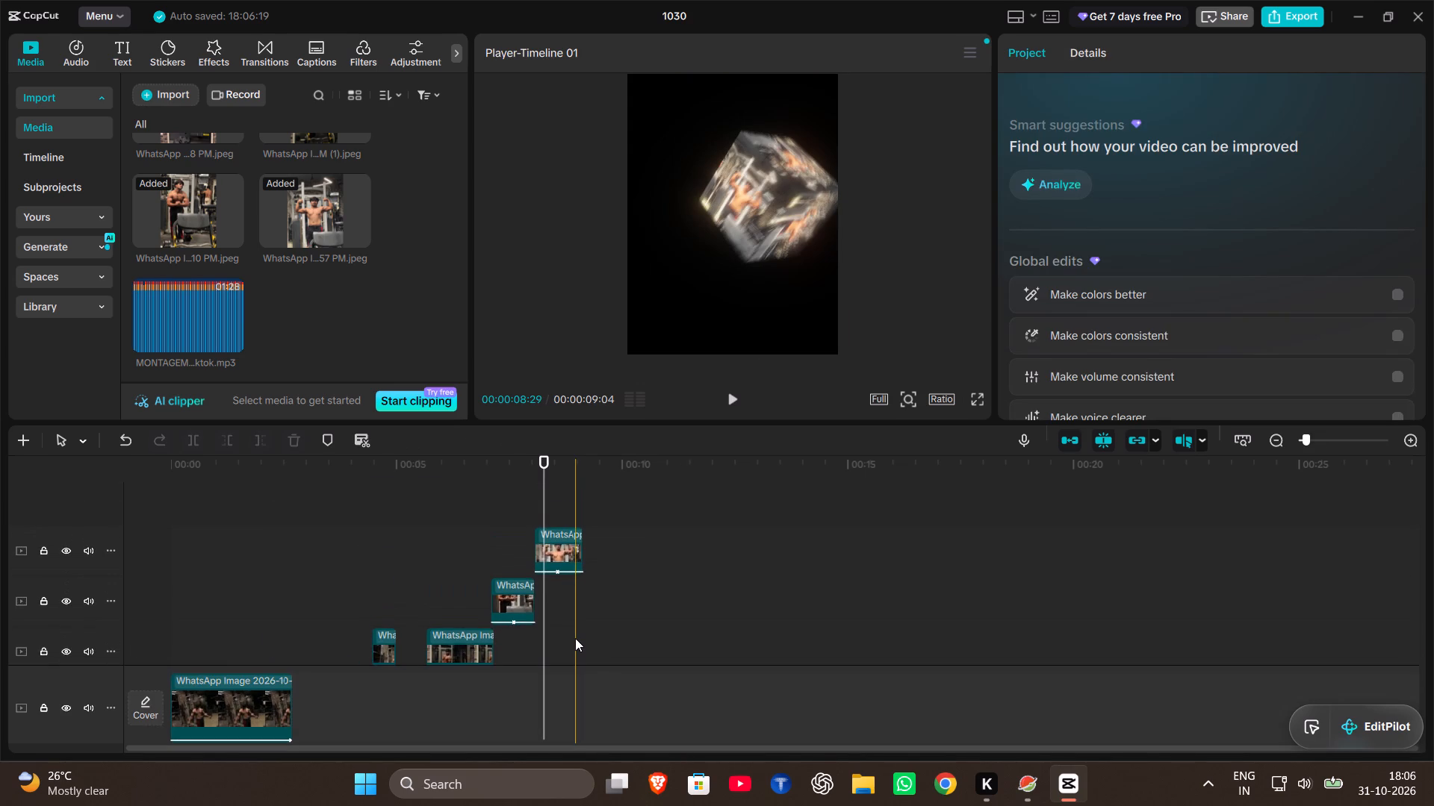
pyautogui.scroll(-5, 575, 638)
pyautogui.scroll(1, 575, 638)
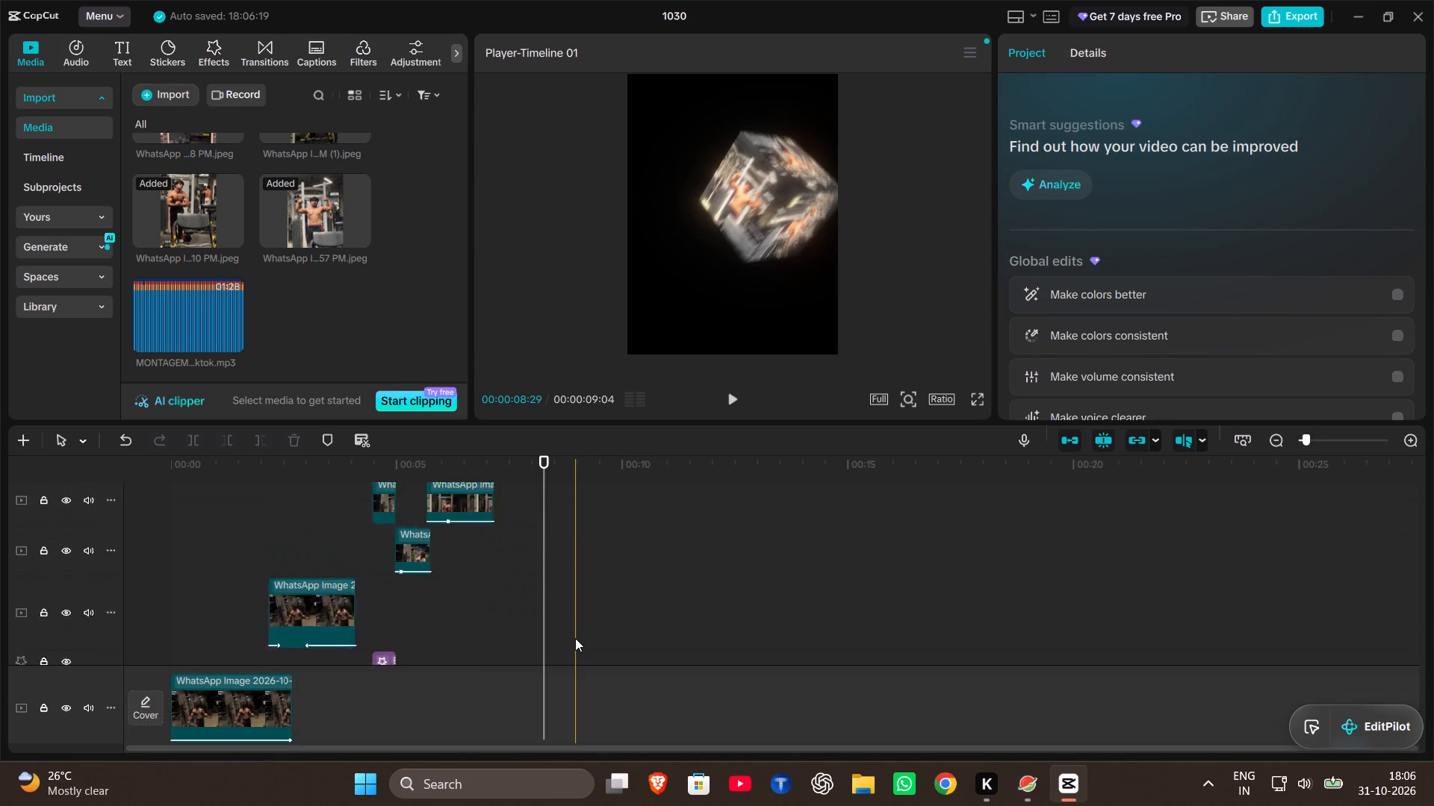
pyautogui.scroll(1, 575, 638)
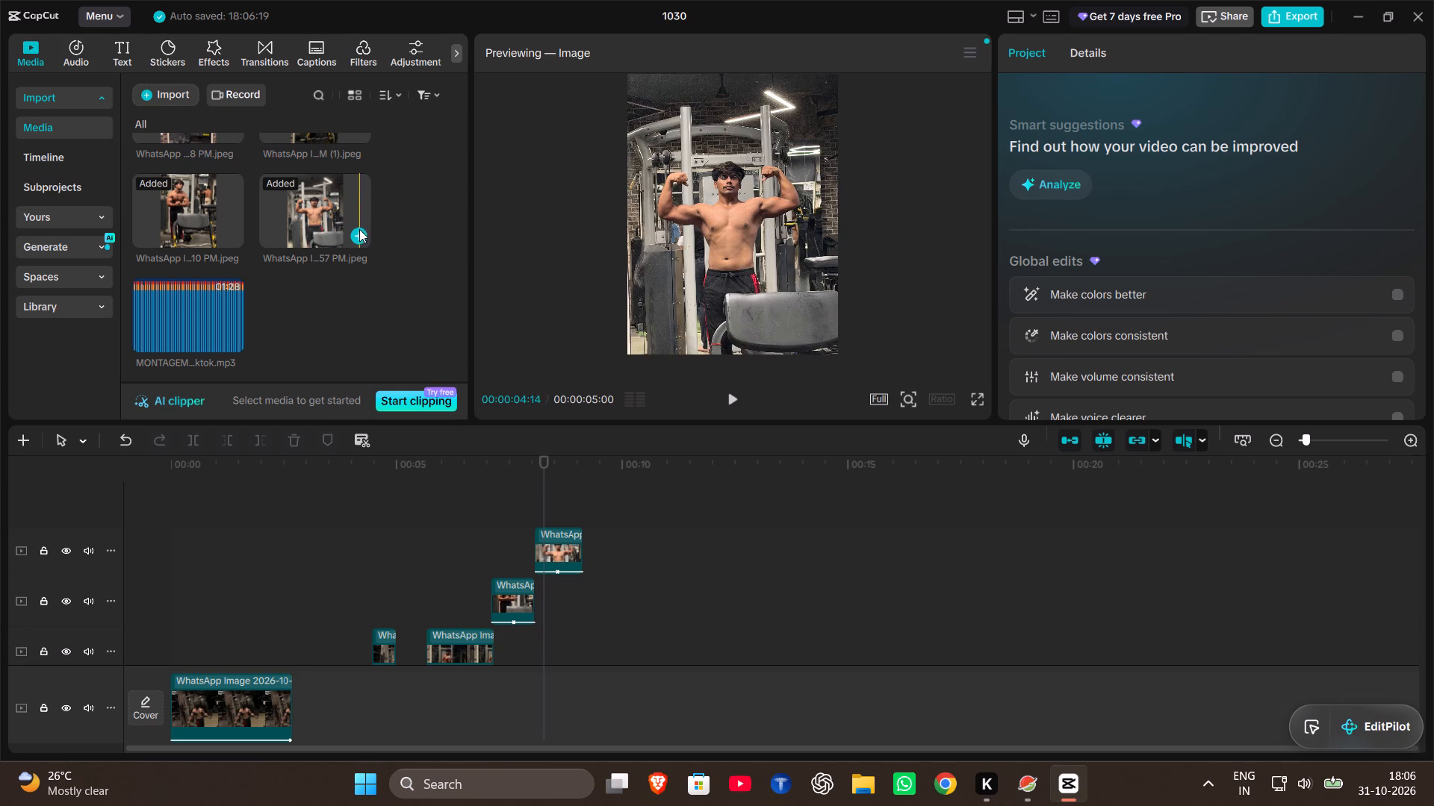
# Open the editor's main menu.
pyautogui.click(120, 12)
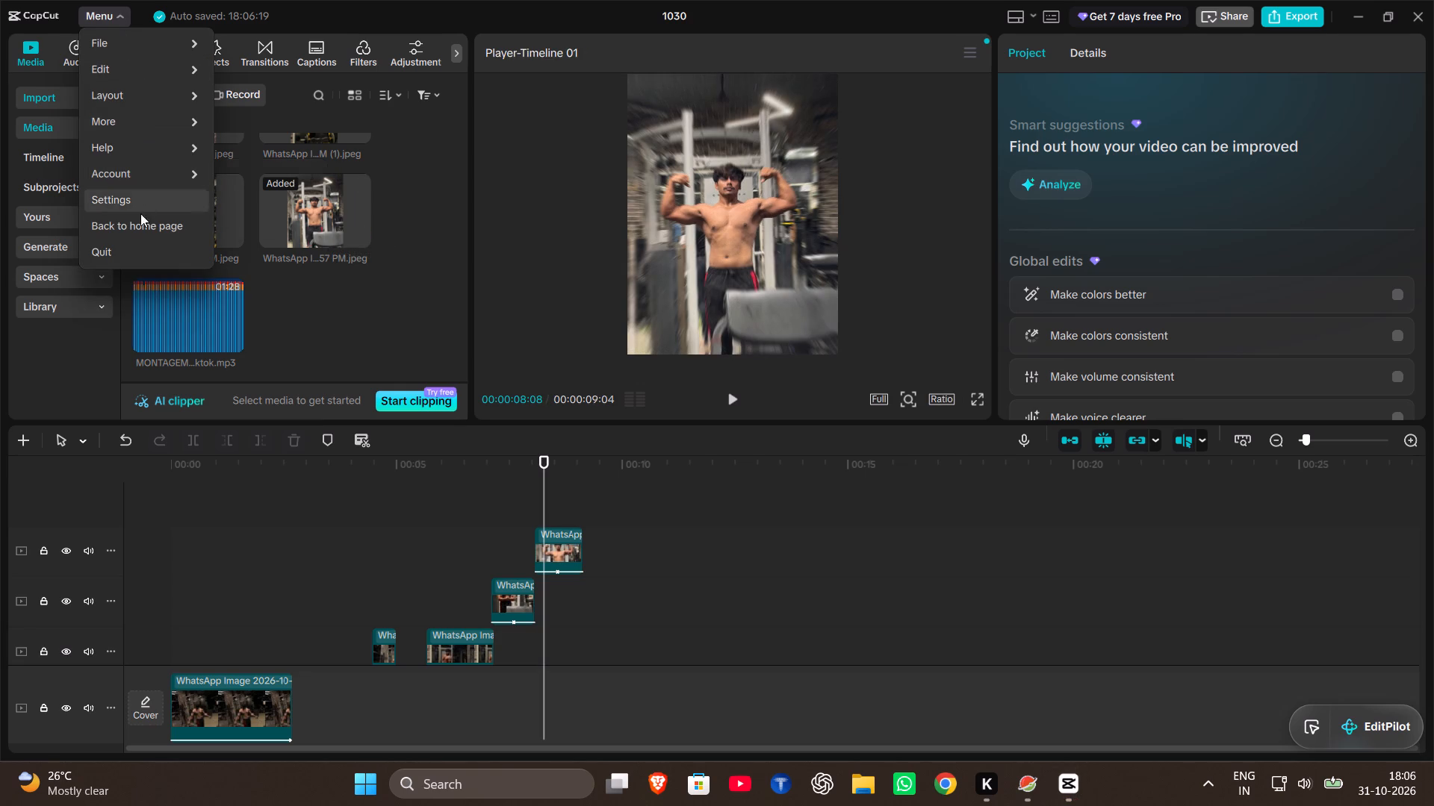
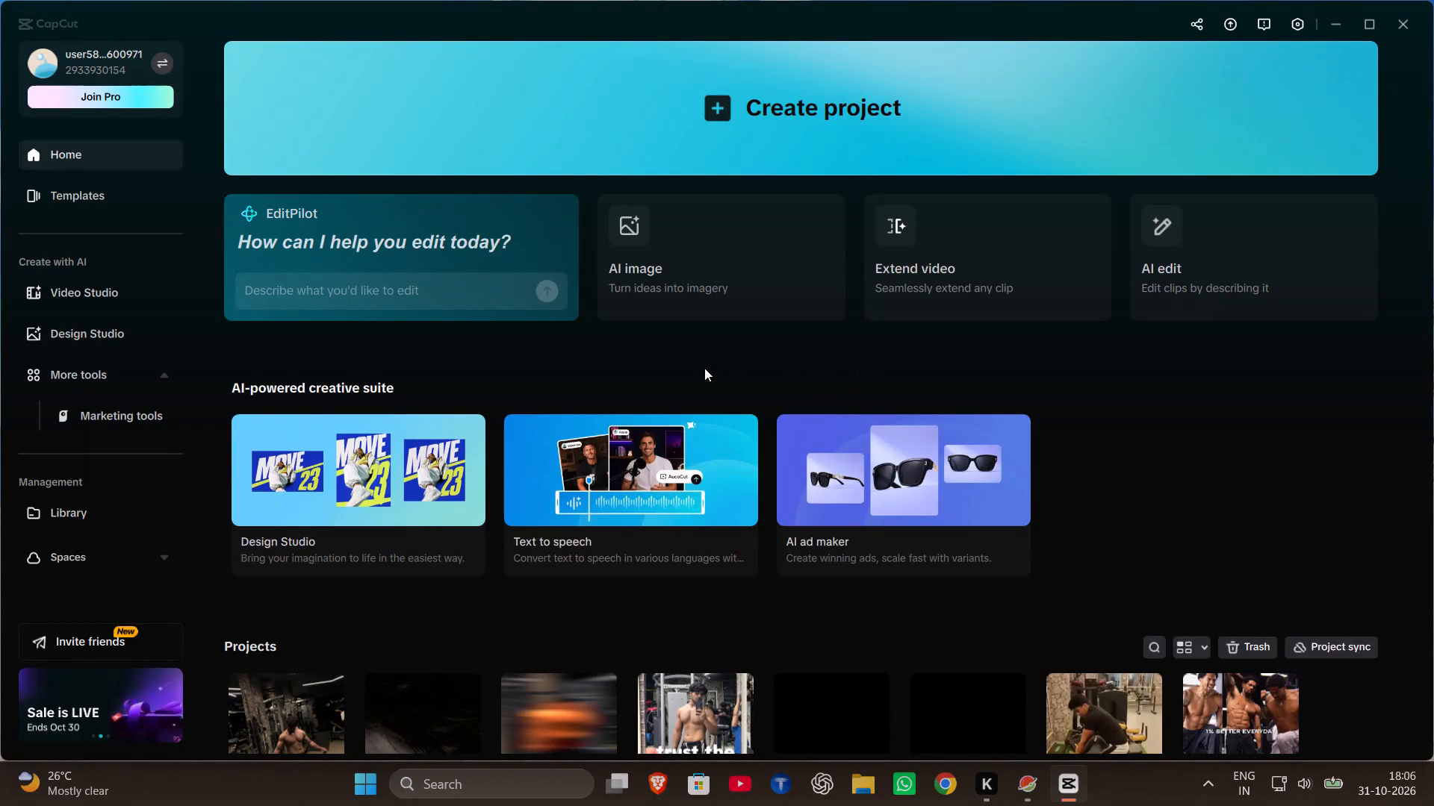
# Open the template library and start a project from the "trending video" template with 25 materials.
pyautogui.click(145, 199)
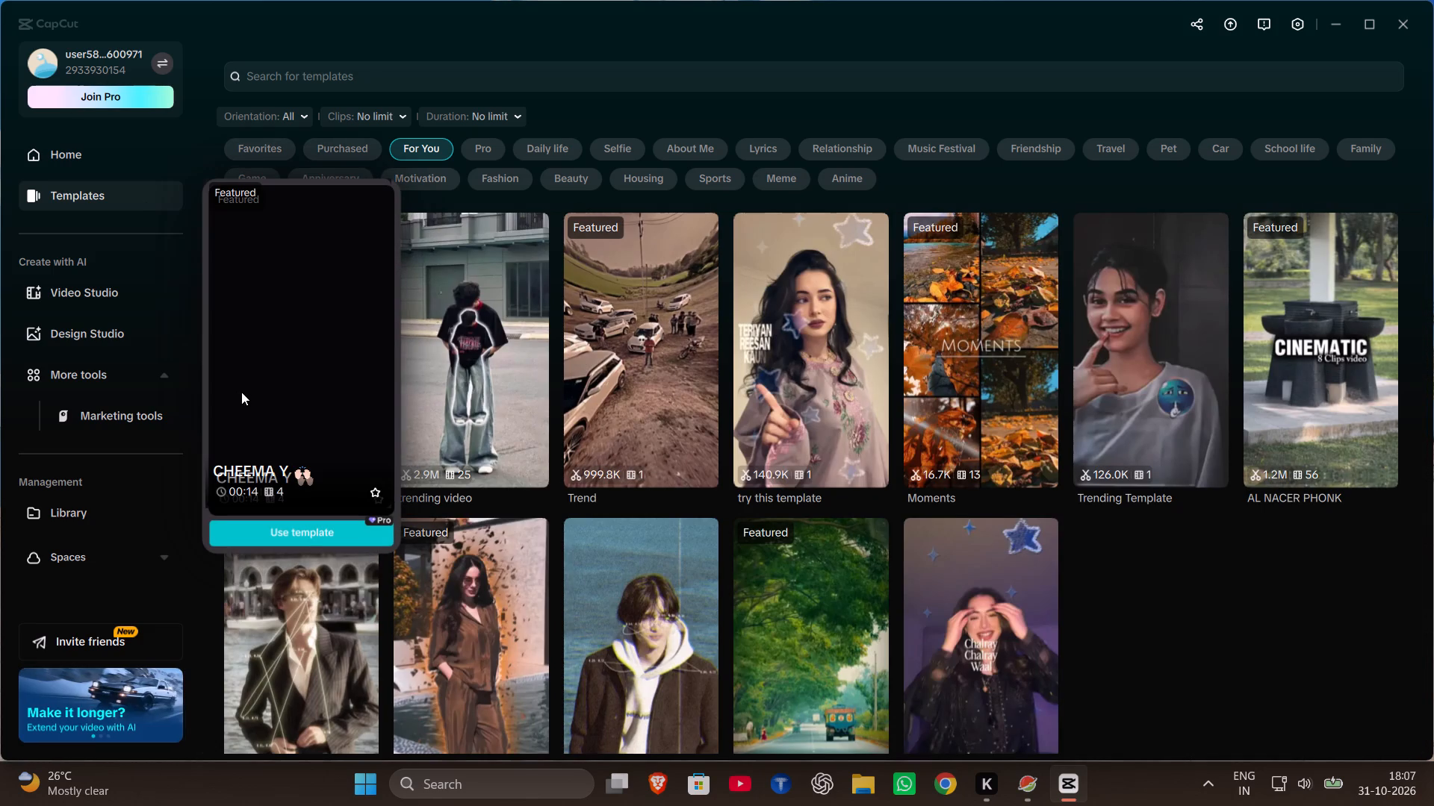
pyautogui.click(438, 391)
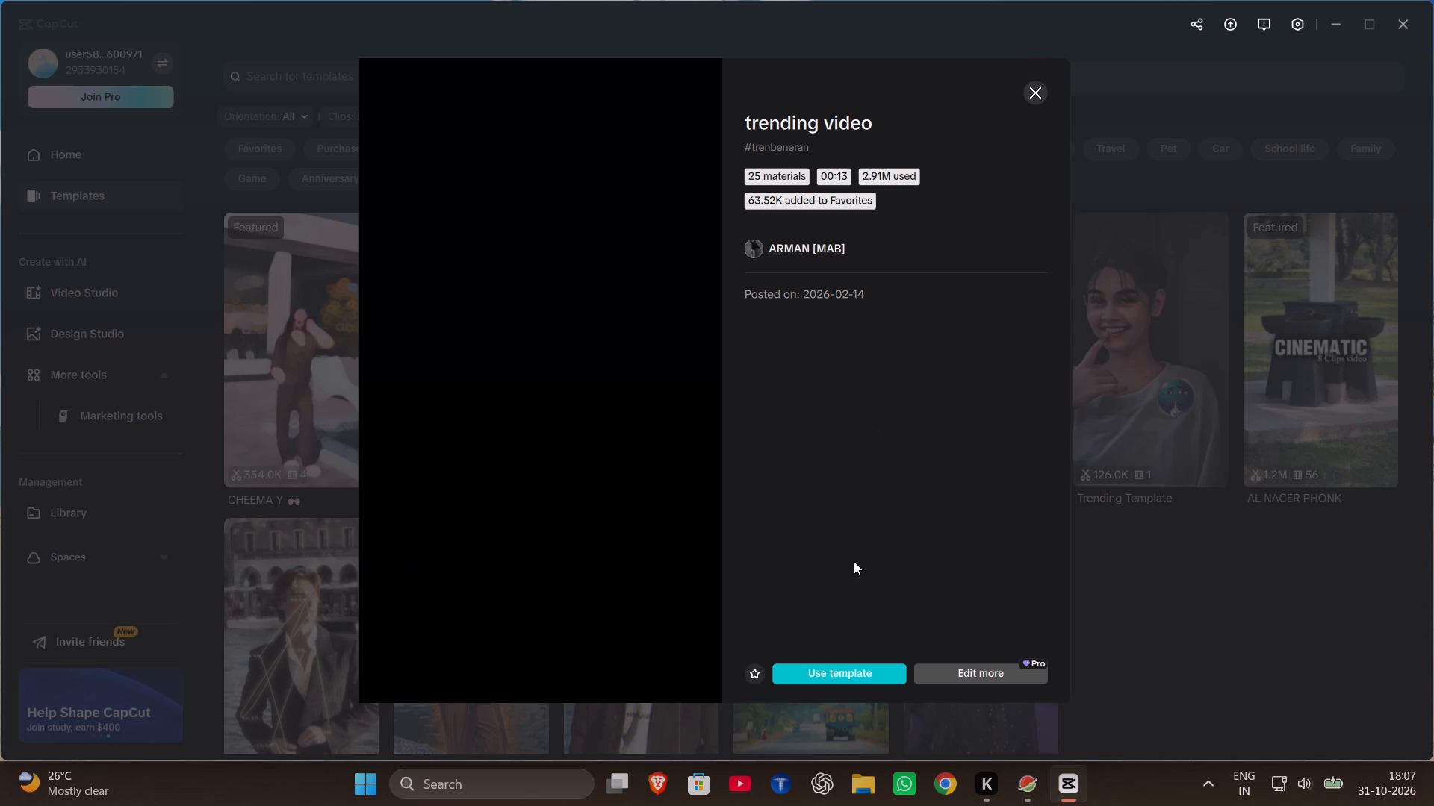
pyautogui.click(839, 666)
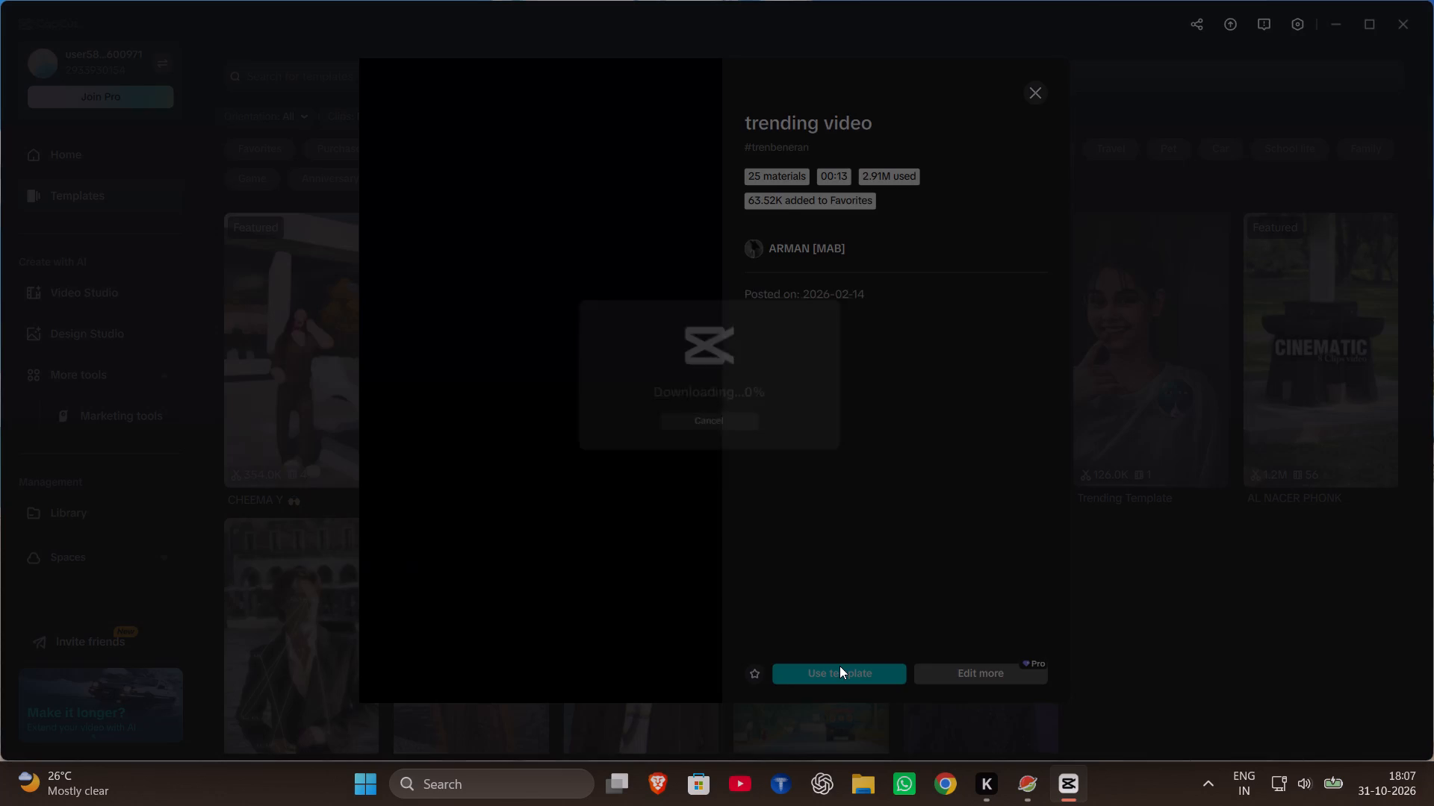
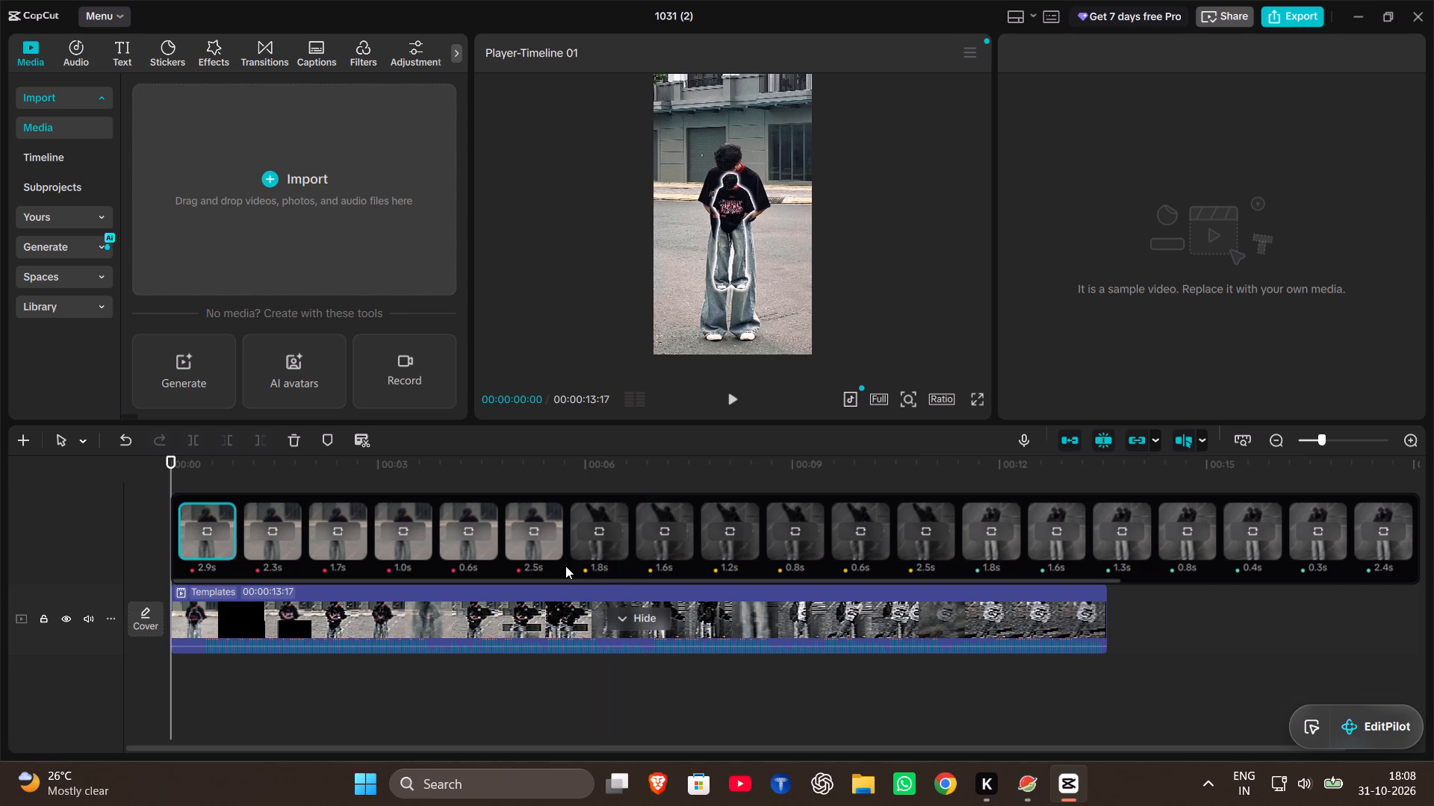
# Import the four WhatsApp gym photos from the device into the project's media.
pyautogui.hscroll(-2, 641, 579)
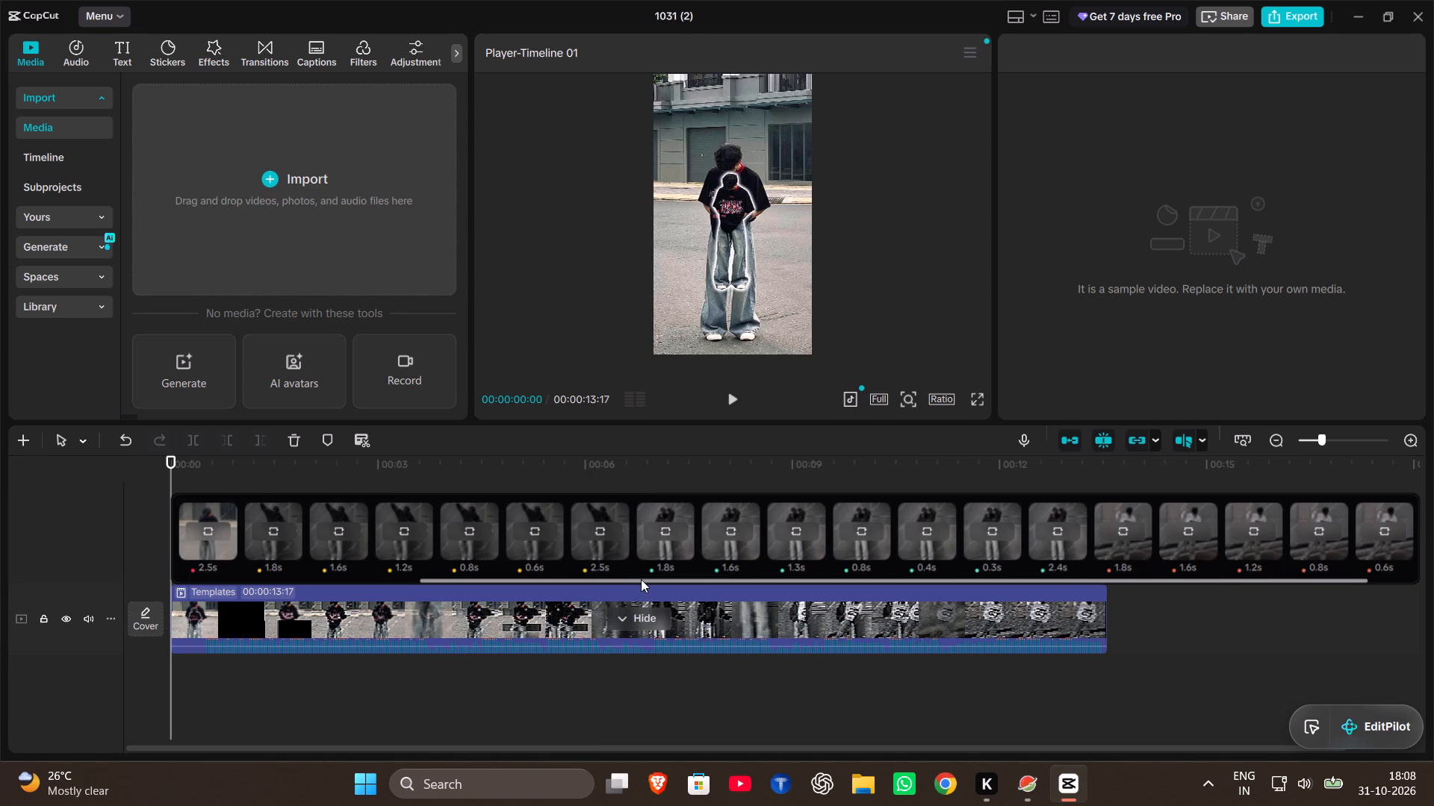
pyautogui.hscroll(3, 641, 579)
pyautogui.click(359, 190)
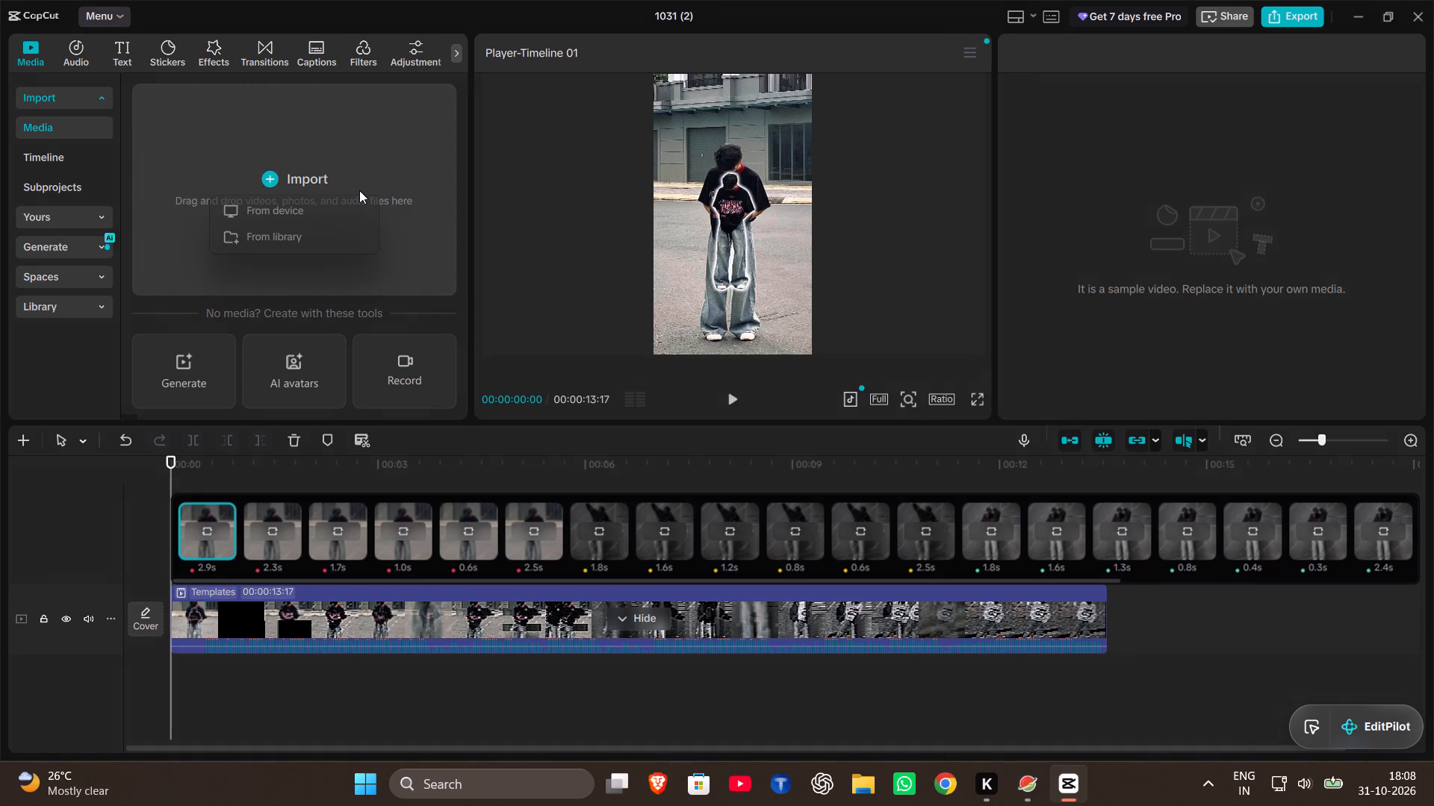
# Import the photo "WhatsApp Image 2026-10-28 at 4.16.11 PM.jpeg" from the device's Videos > Anurag folder into the project media.
pyautogui.click(326, 201)
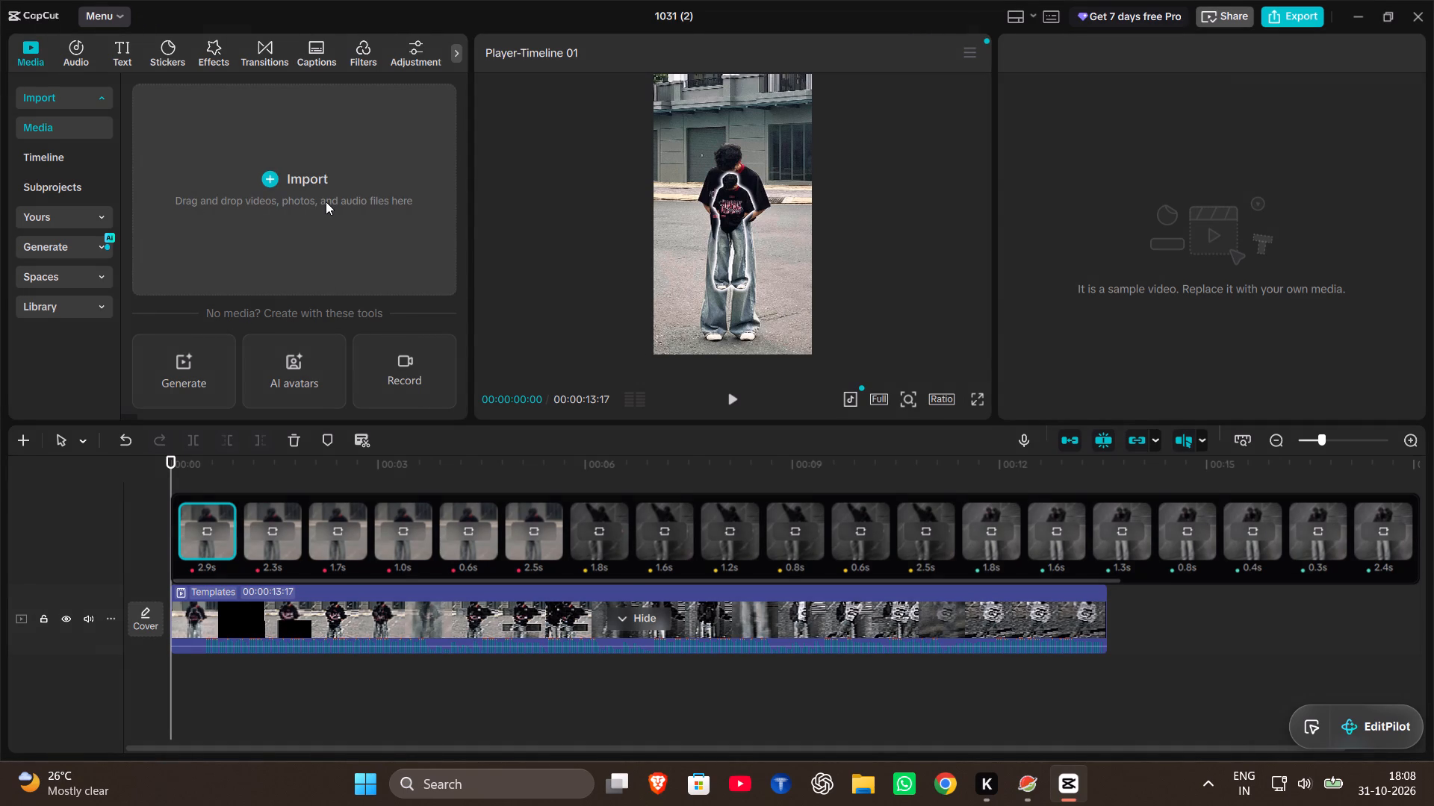
pyautogui.scroll(-1, 326, 201)
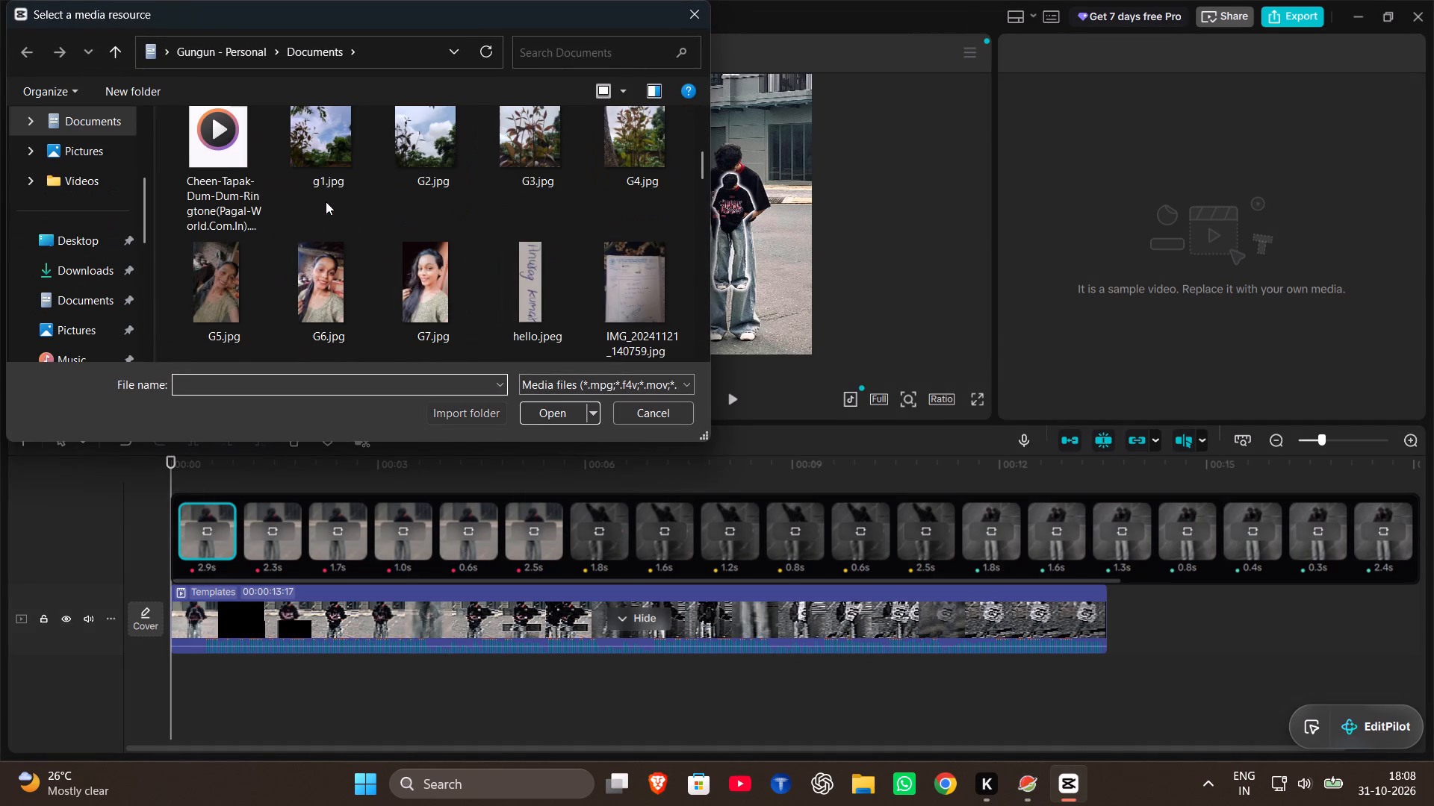
pyautogui.scroll(2, 326, 201)
pyautogui.scroll(-1, 113, 257)
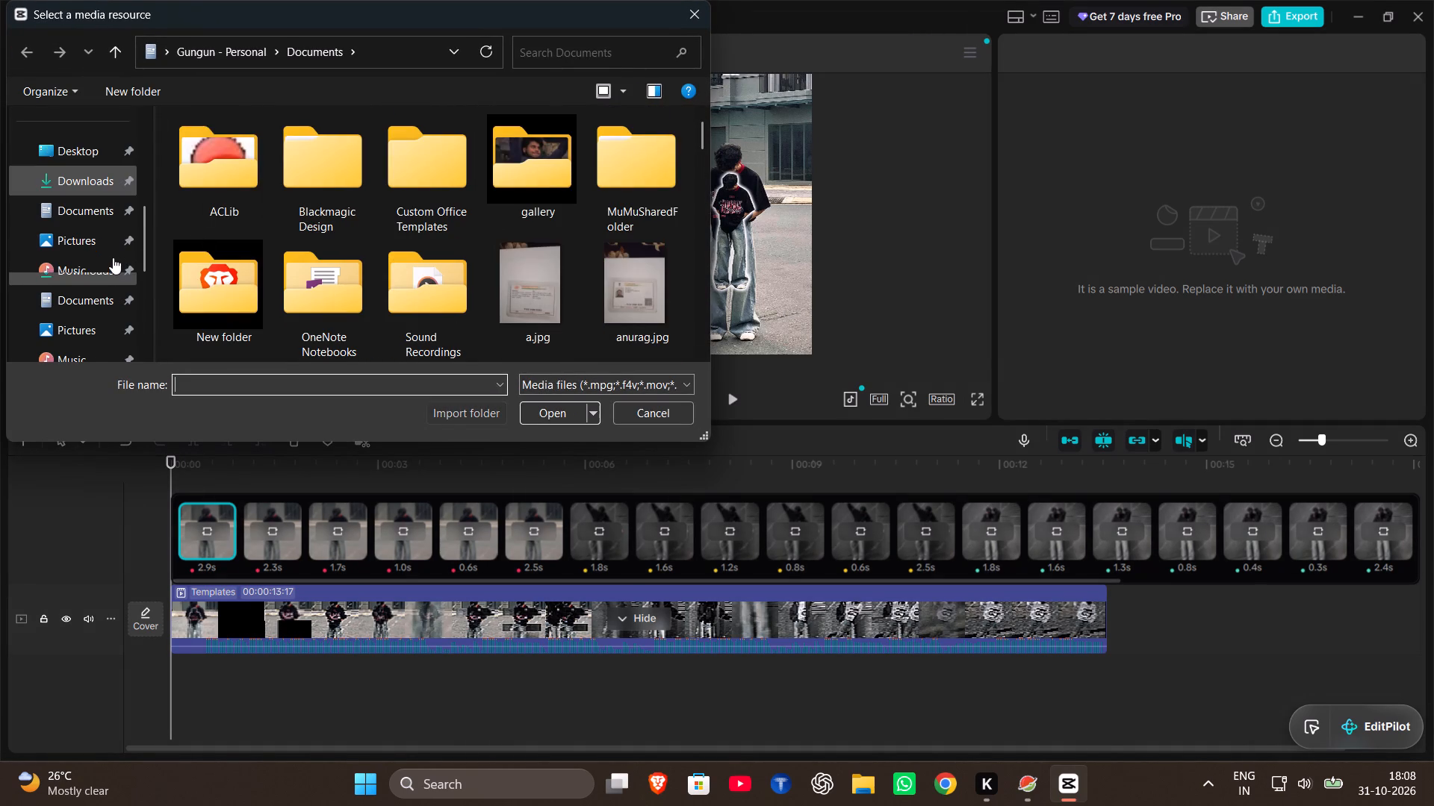
pyautogui.scroll(-1, 113, 257)
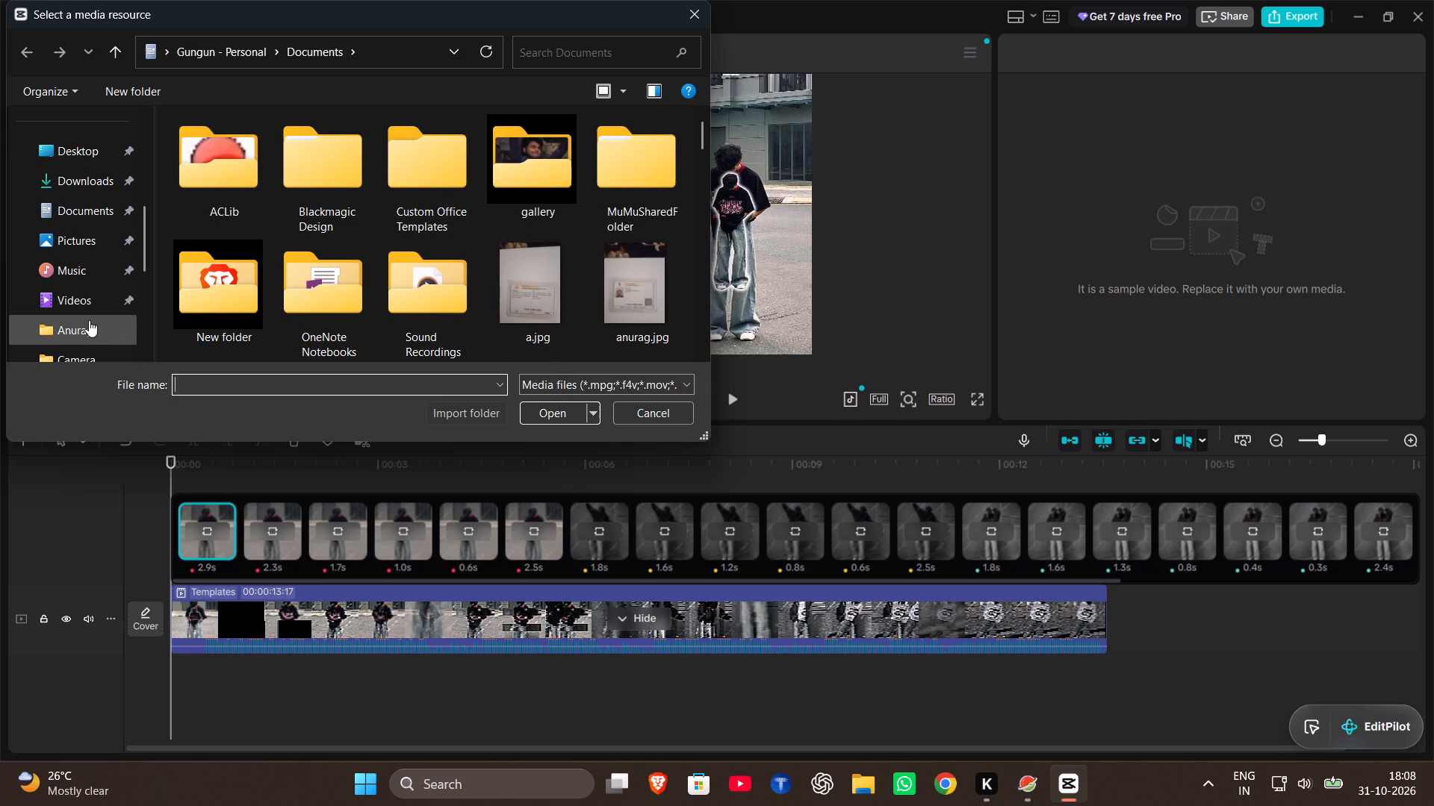
pyautogui.click(89, 320)
pyautogui.scroll(-3, 249, 334)
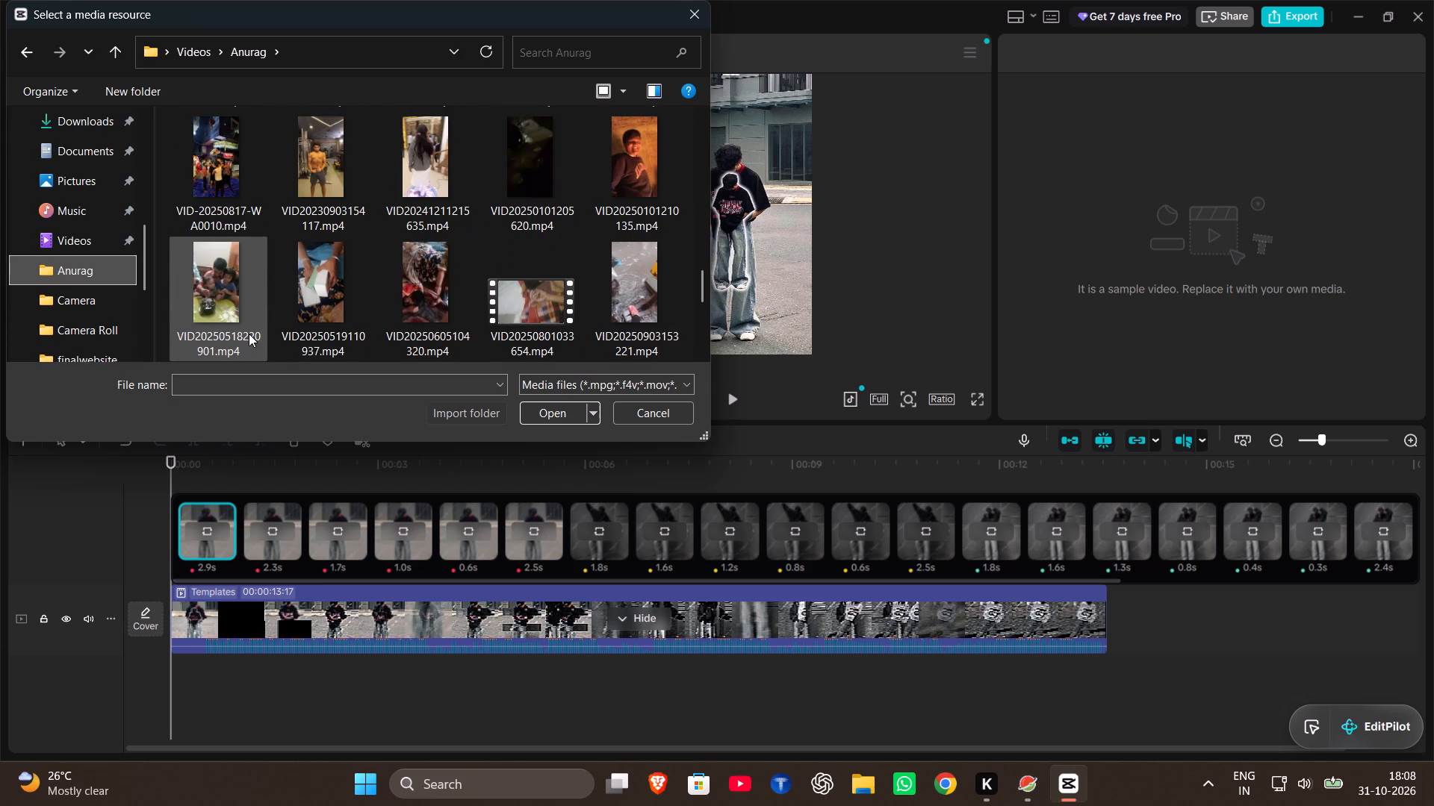
pyautogui.scroll(-3, 249, 334)
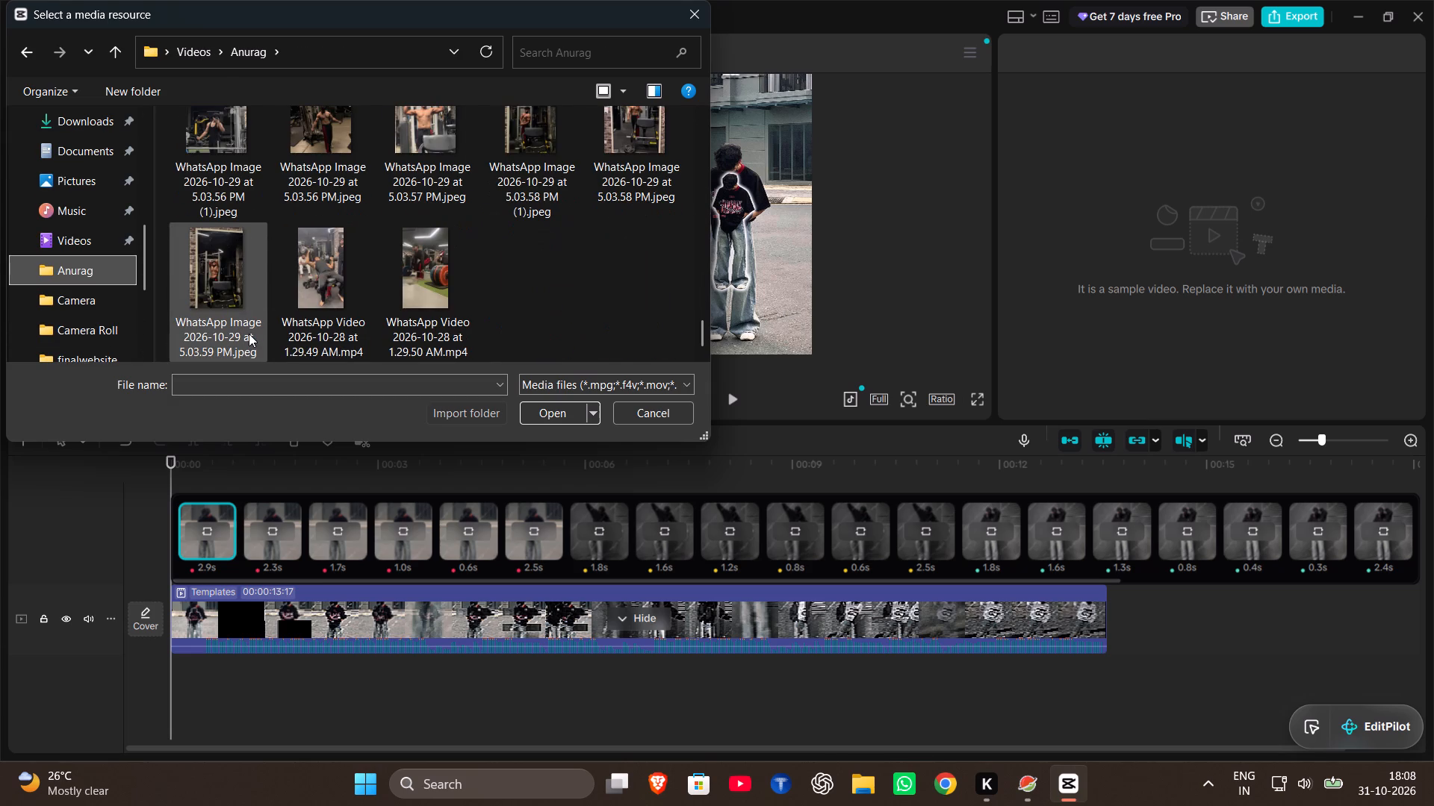
pyautogui.scroll(1, 249, 334)
pyautogui.scroll(-1, 249, 334)
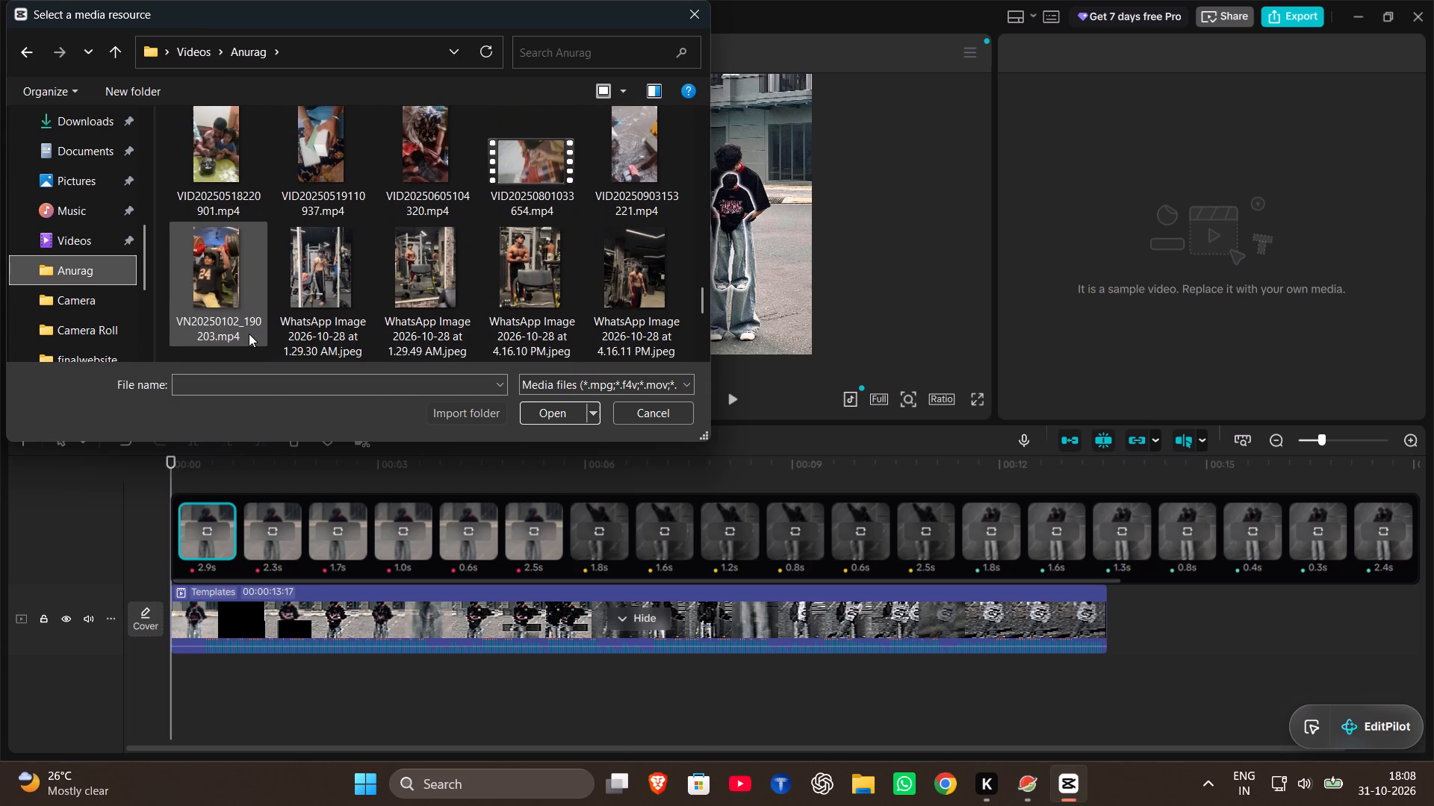
pyautogui.scroll(-1, 249, 334)
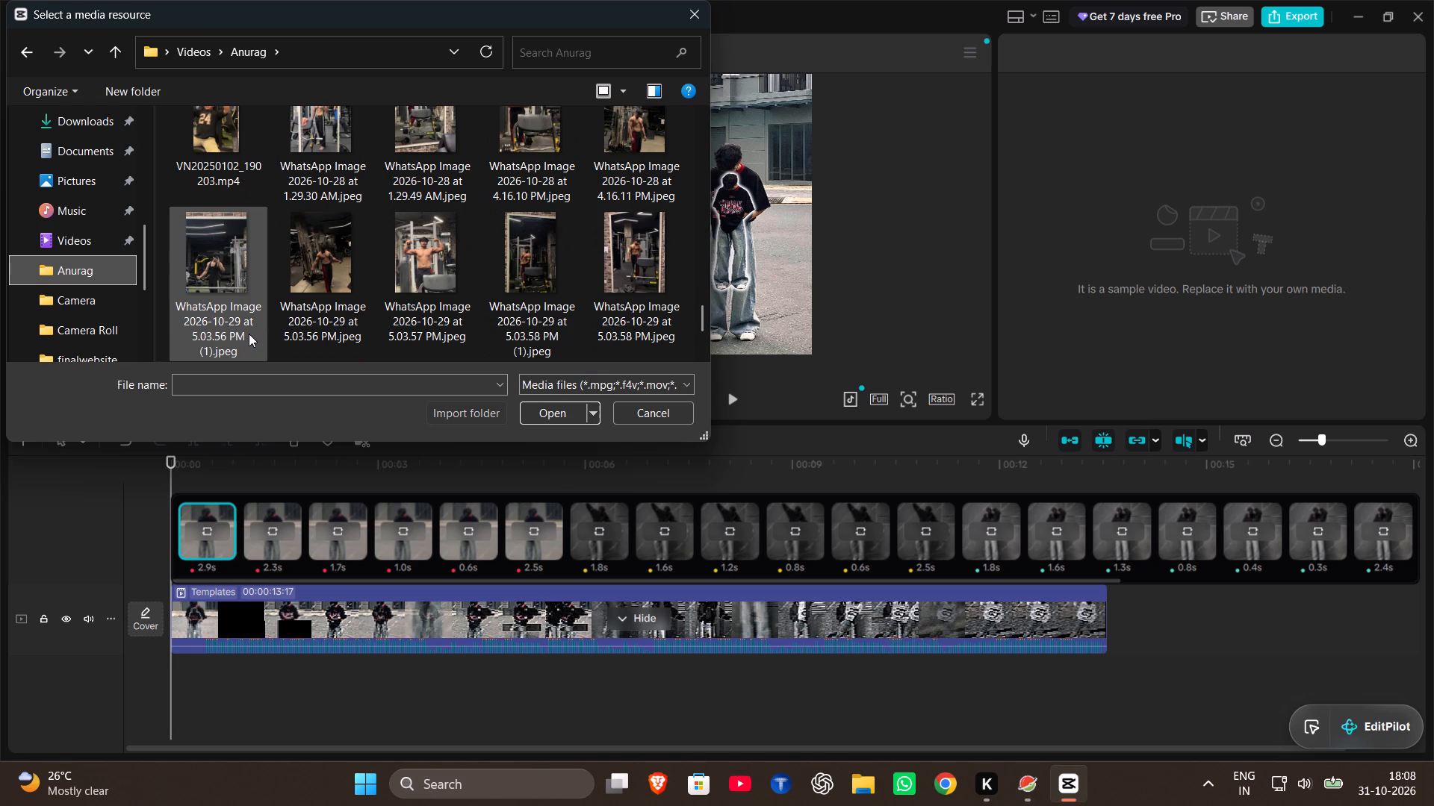
pyautogui.doubleClick(618, 157)
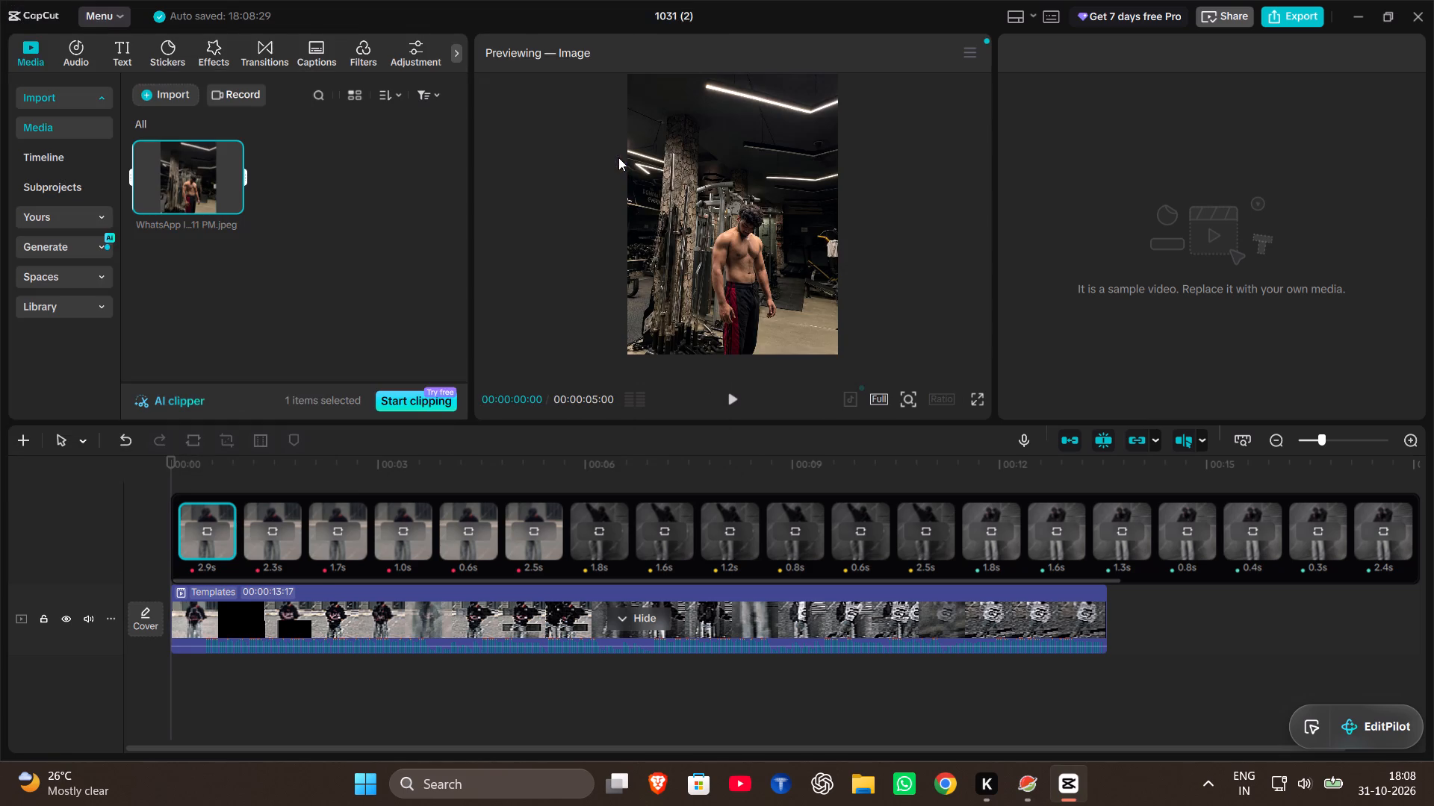
# Import the photo "WhatsApp Image 2026-10-29 at 5.03.56 PM.jpeg" from the same device folder into the project media.
pyautogui.click(171, 90)
pyautogui.click(206, 140)
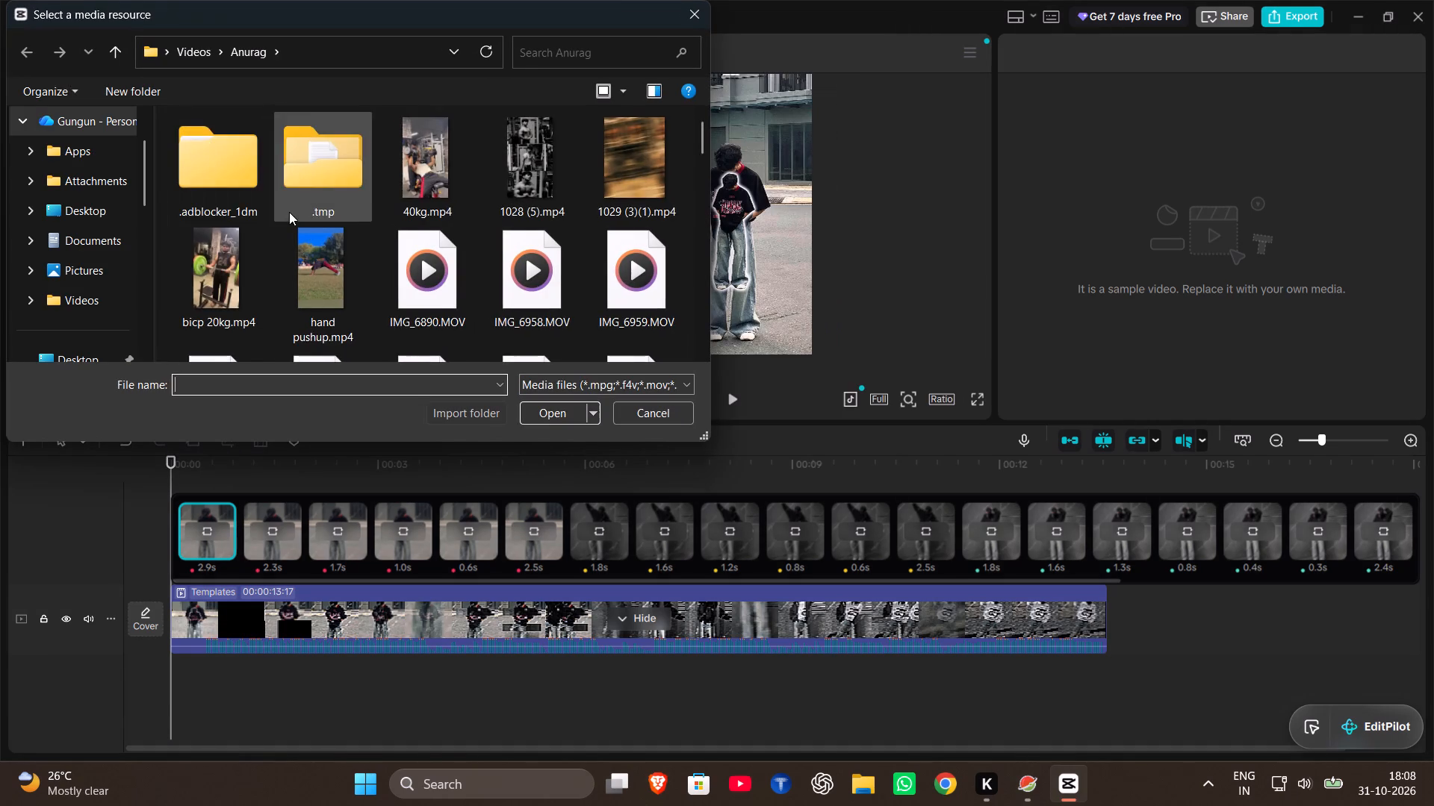
pyautogui.scroll(-5, 289, 212)
pyautogui.scroll(1, 289, 212)
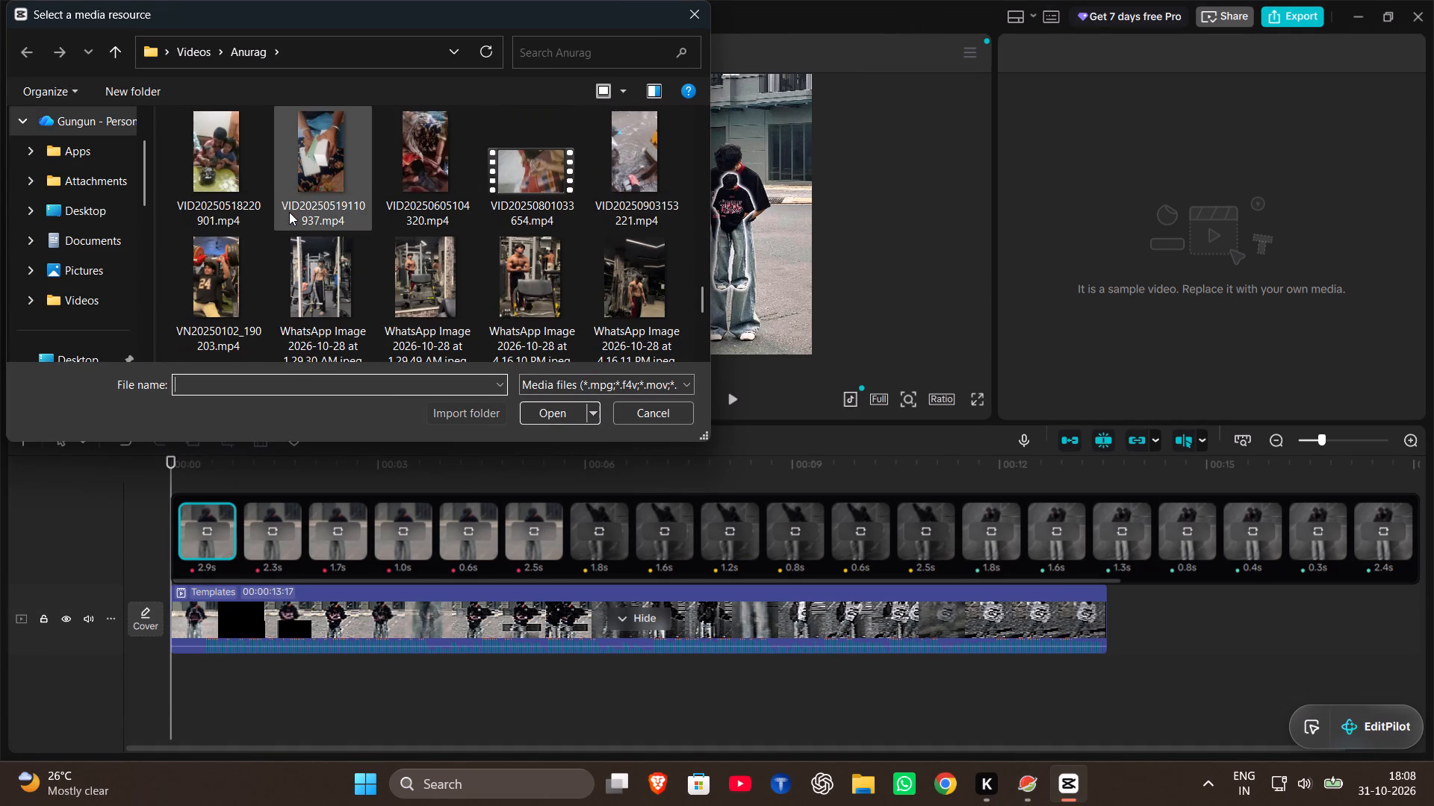
pyautogui.scroll(-1, 289, 212)
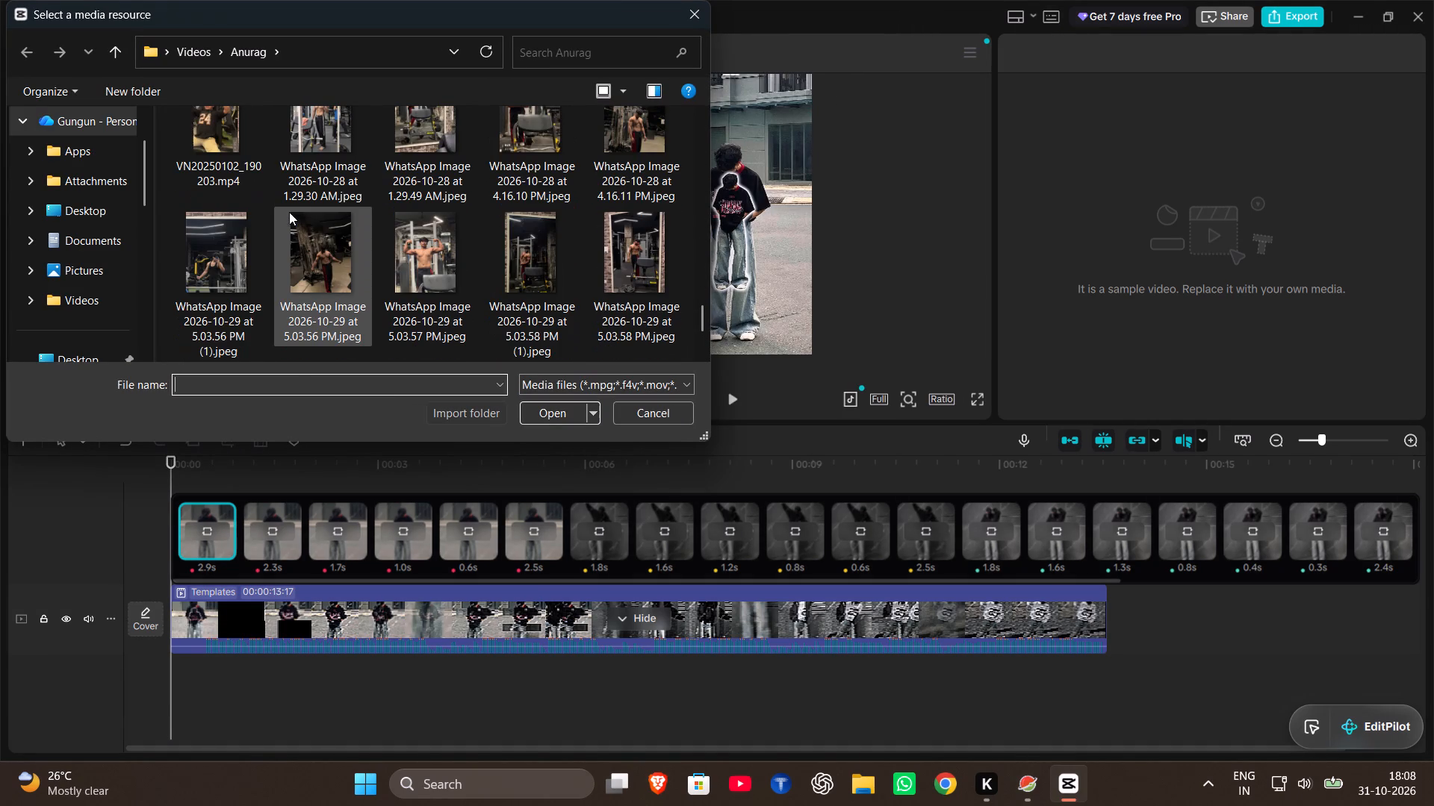
pyautogui.doubleClick(292, 231)
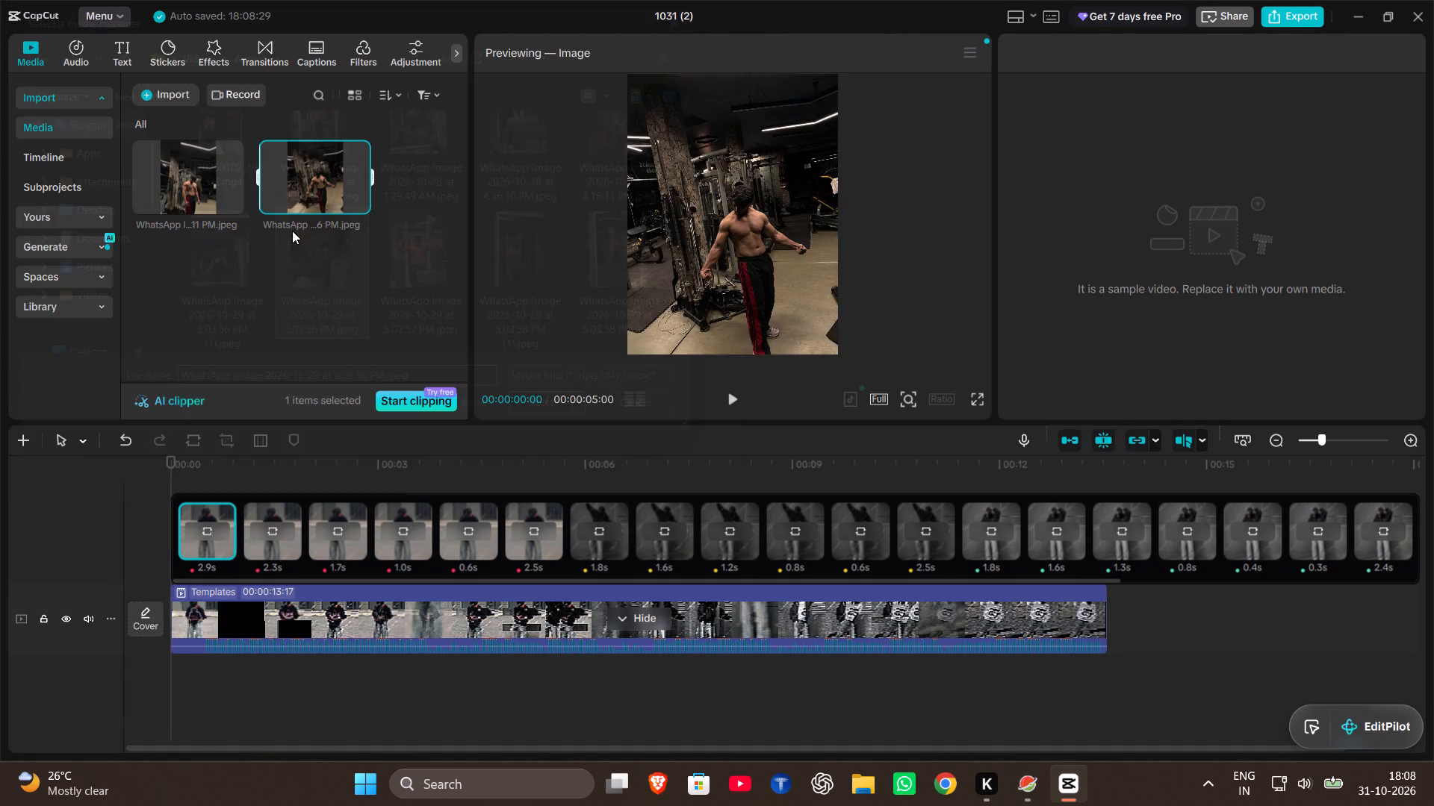
# Import the photo "WhatsApp Image 2026-10-29 at 5.03.58 PM (1).jpeg" from the device into the project media.
pyautogui.click(184, 94)
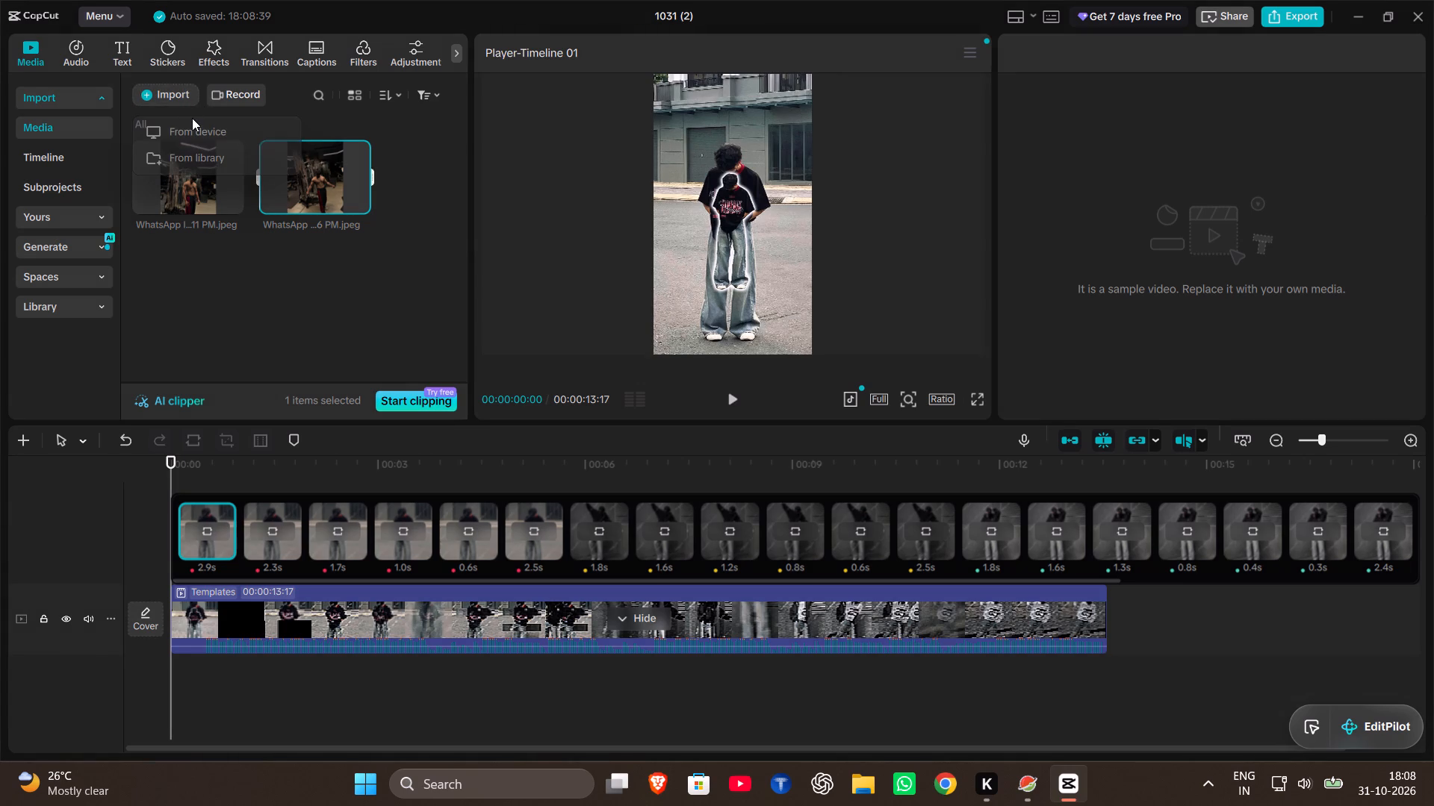
pyautogui.click(192, 128)
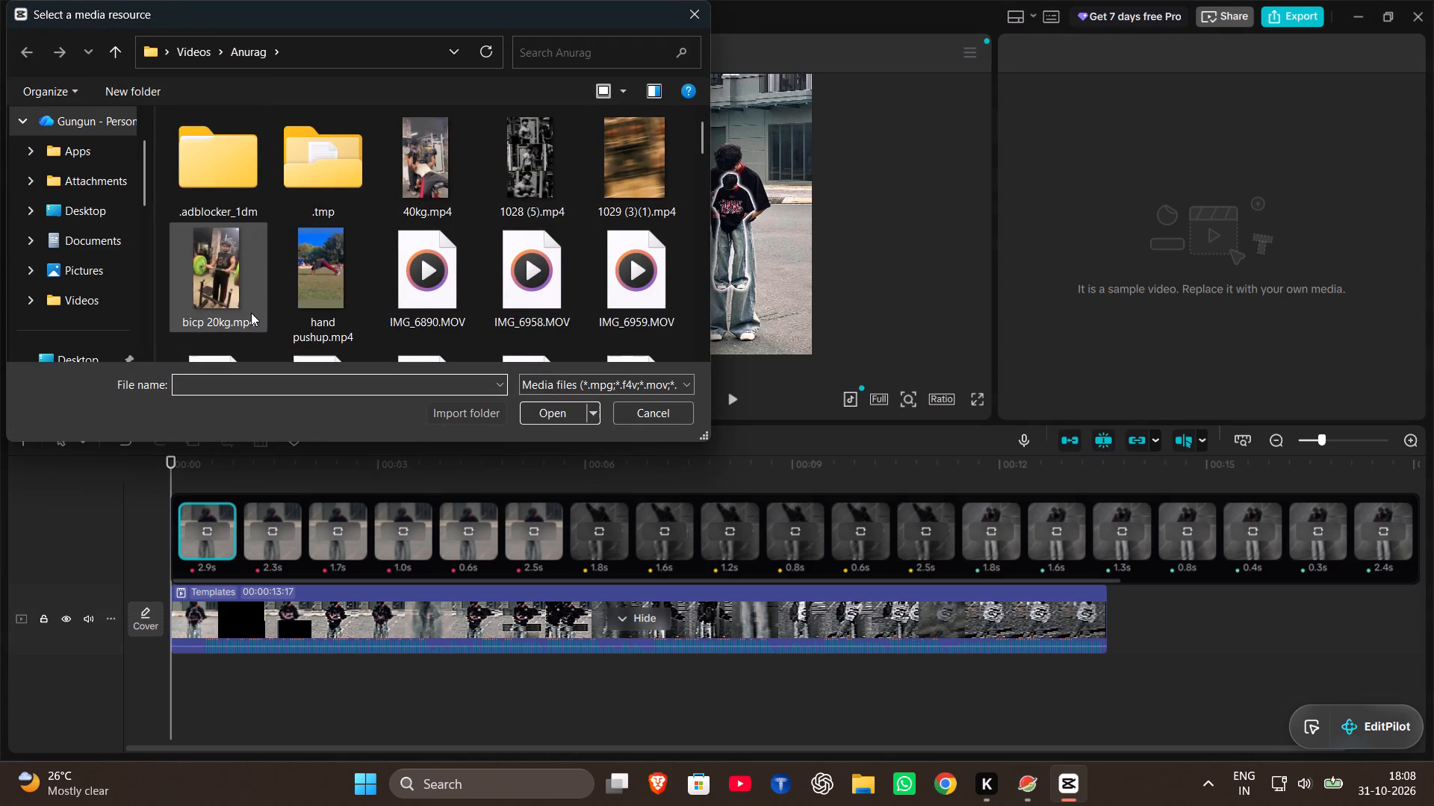
pyautogui.scroll(-18, 254, 259)
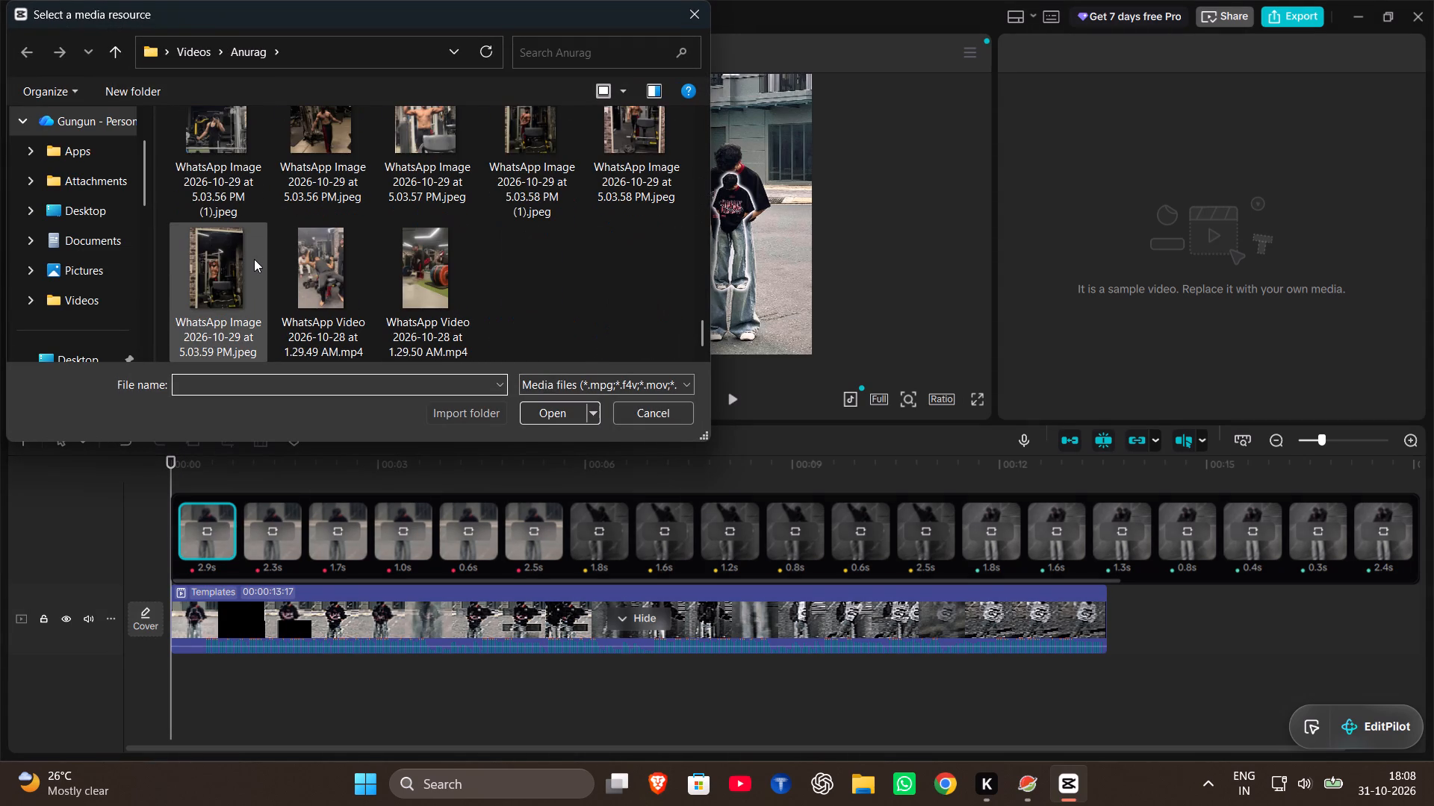
pyautogui.doubleClick(536, 194)
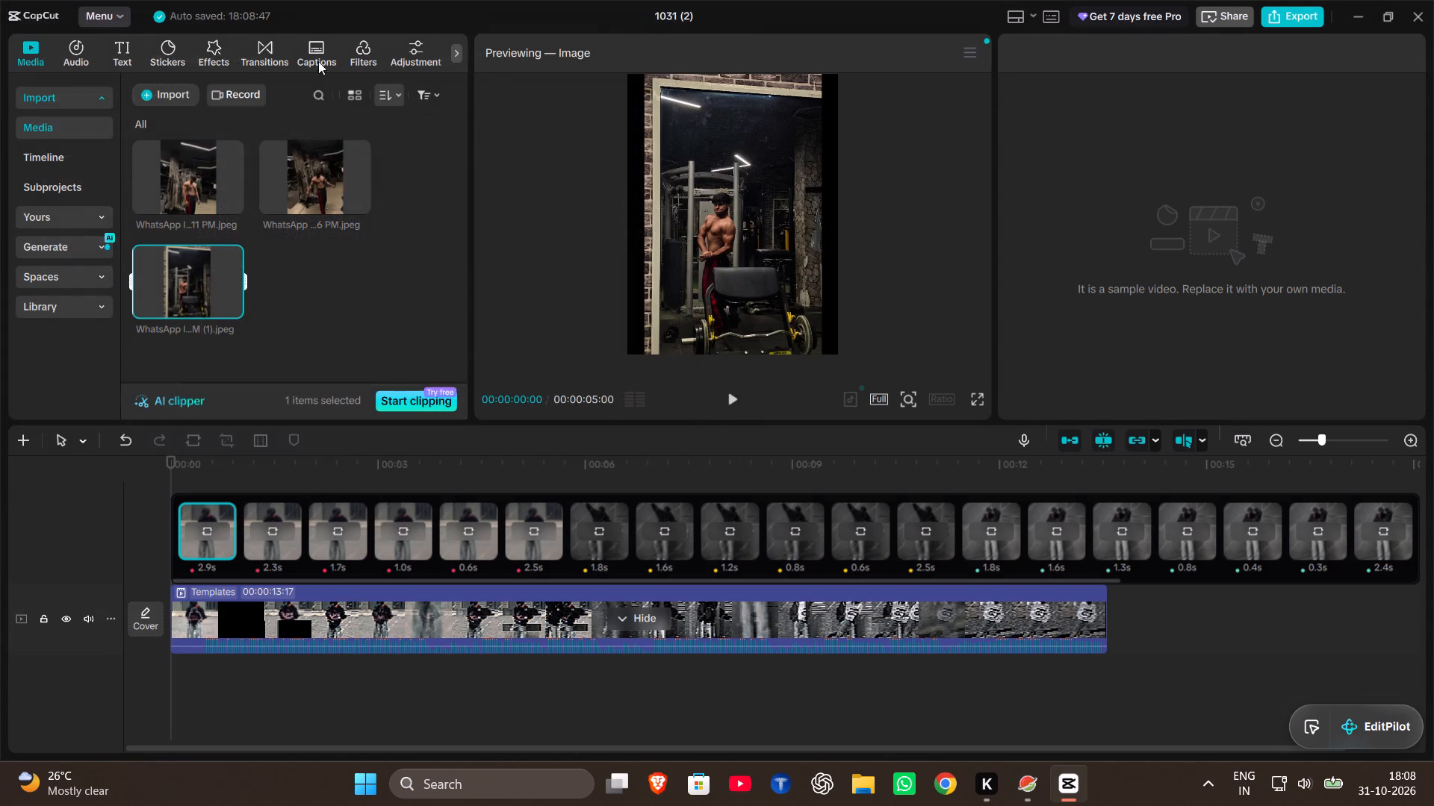
# Import the photo "WhatsApp Image 2026-10-29 at 5.03.56 PM (1).jpeg" from the device into the project media.
pyautogui.click(189, 93)
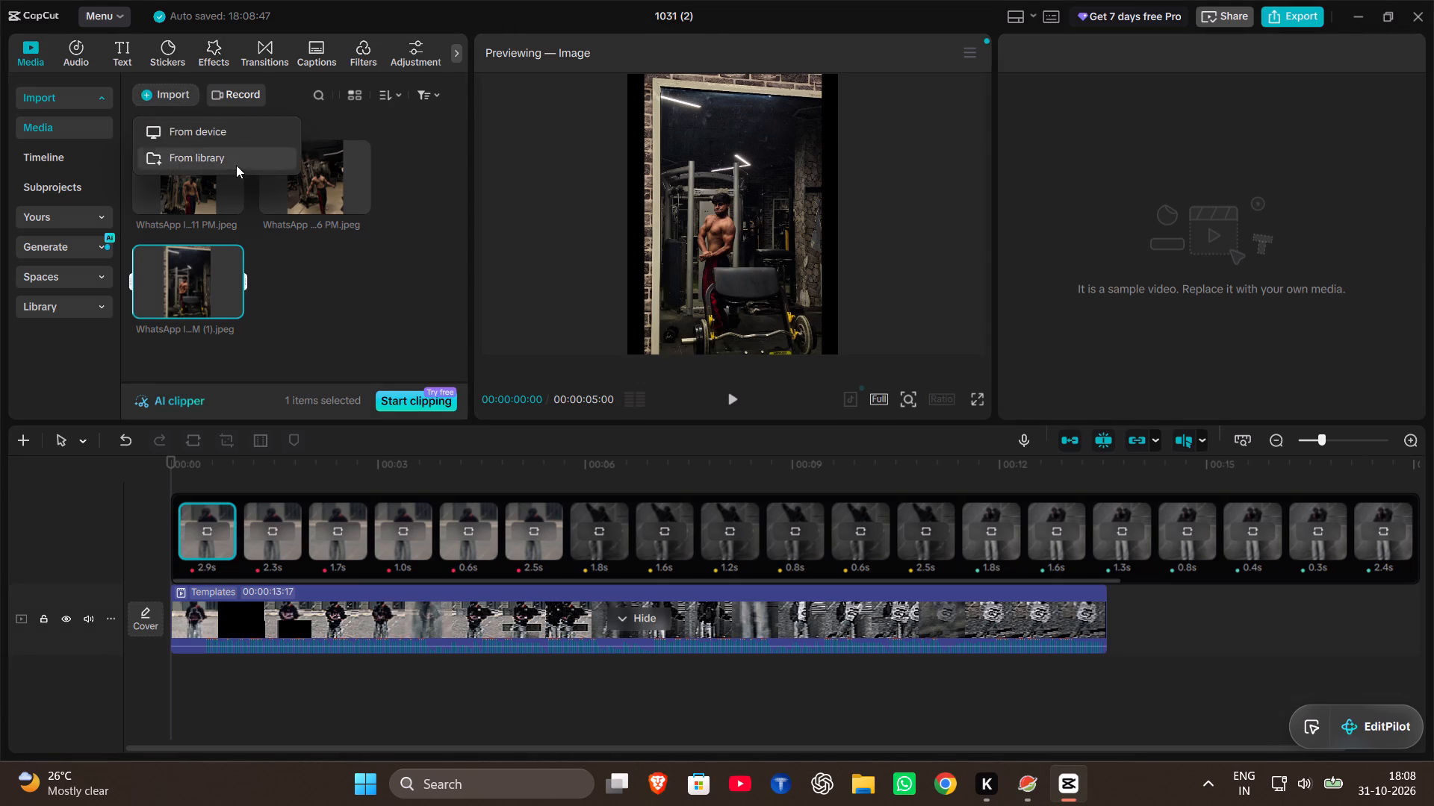
pyautogui.click(223, 134)
pyautogui.scroll(-2, 317, 284)
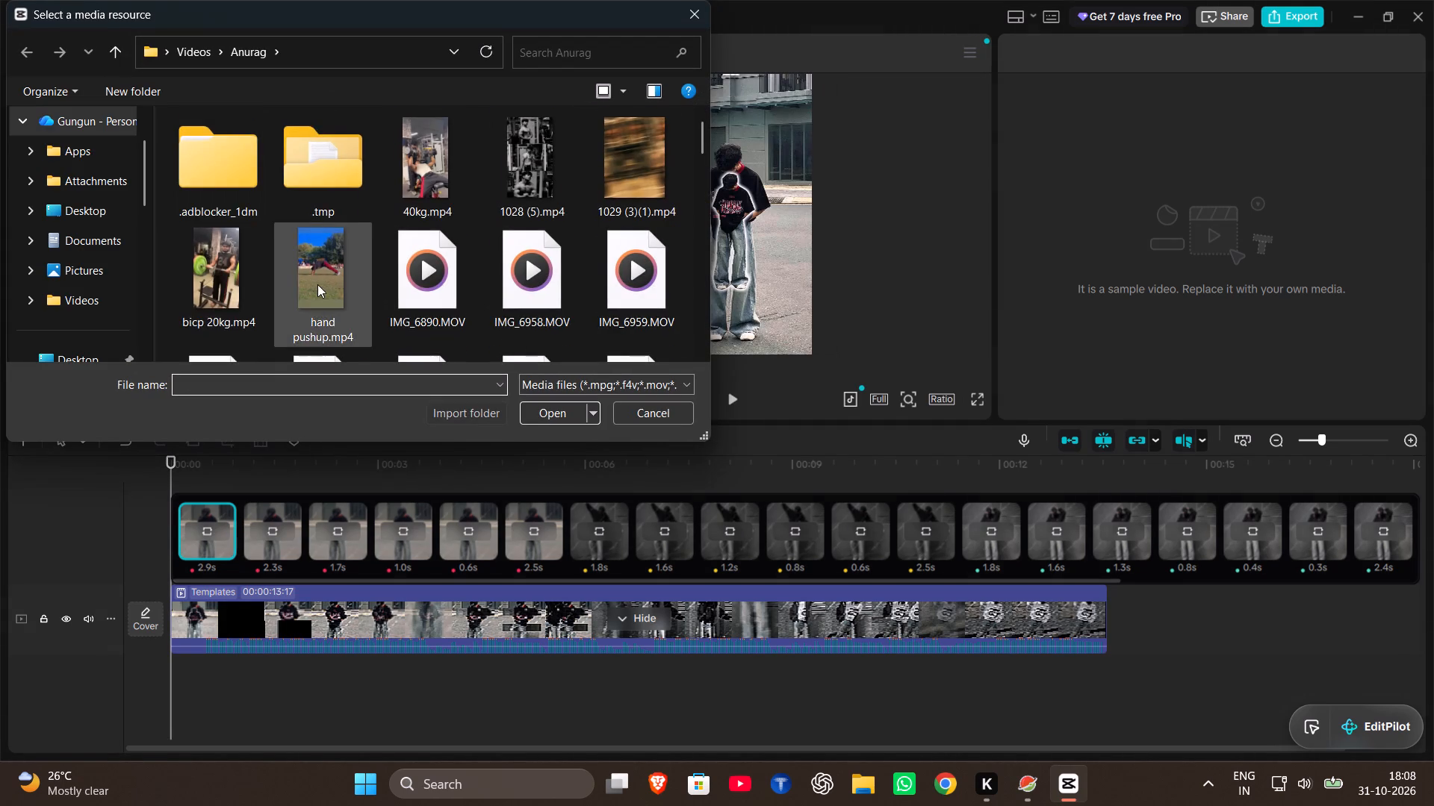
pyautogui.scroll(-6, 317, 284)
pyautogui.scroll(1, 317, 284)
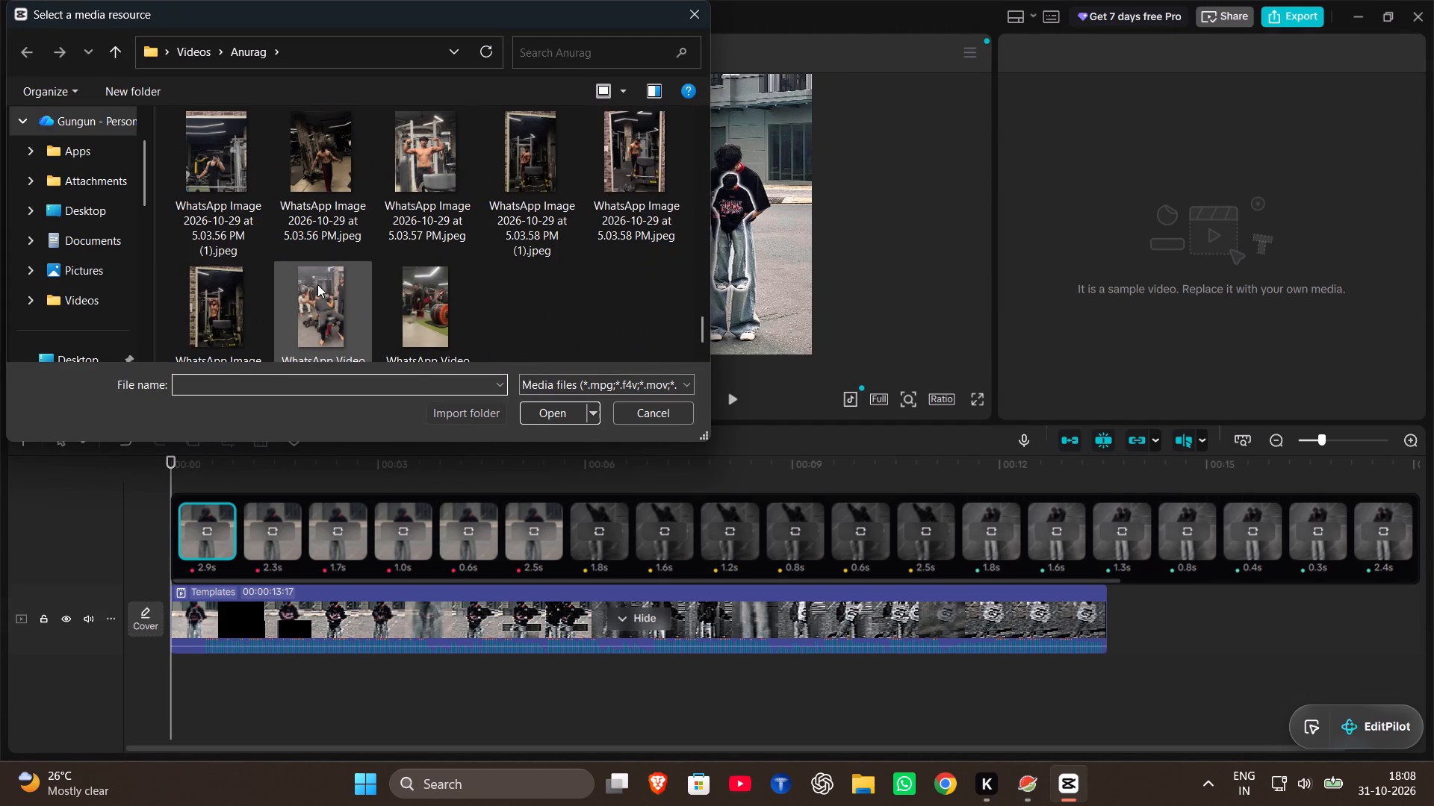
pyautogui.doubleClick(243, 175)
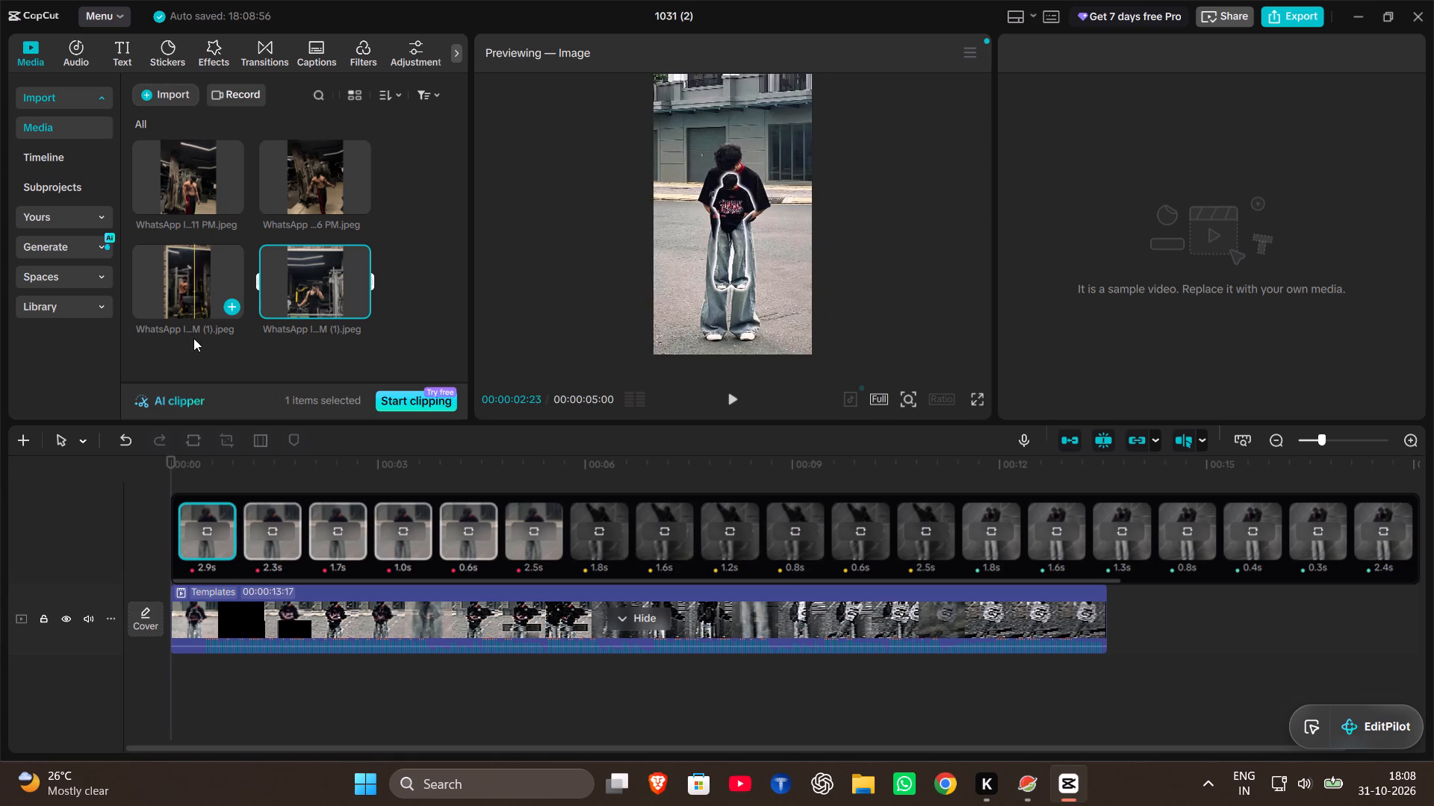
# Fill the first placeholder group with the gym photo ending "11 PM" and the second group with the black tank-top mirror selfie.
pyautogui.click(214, 513)
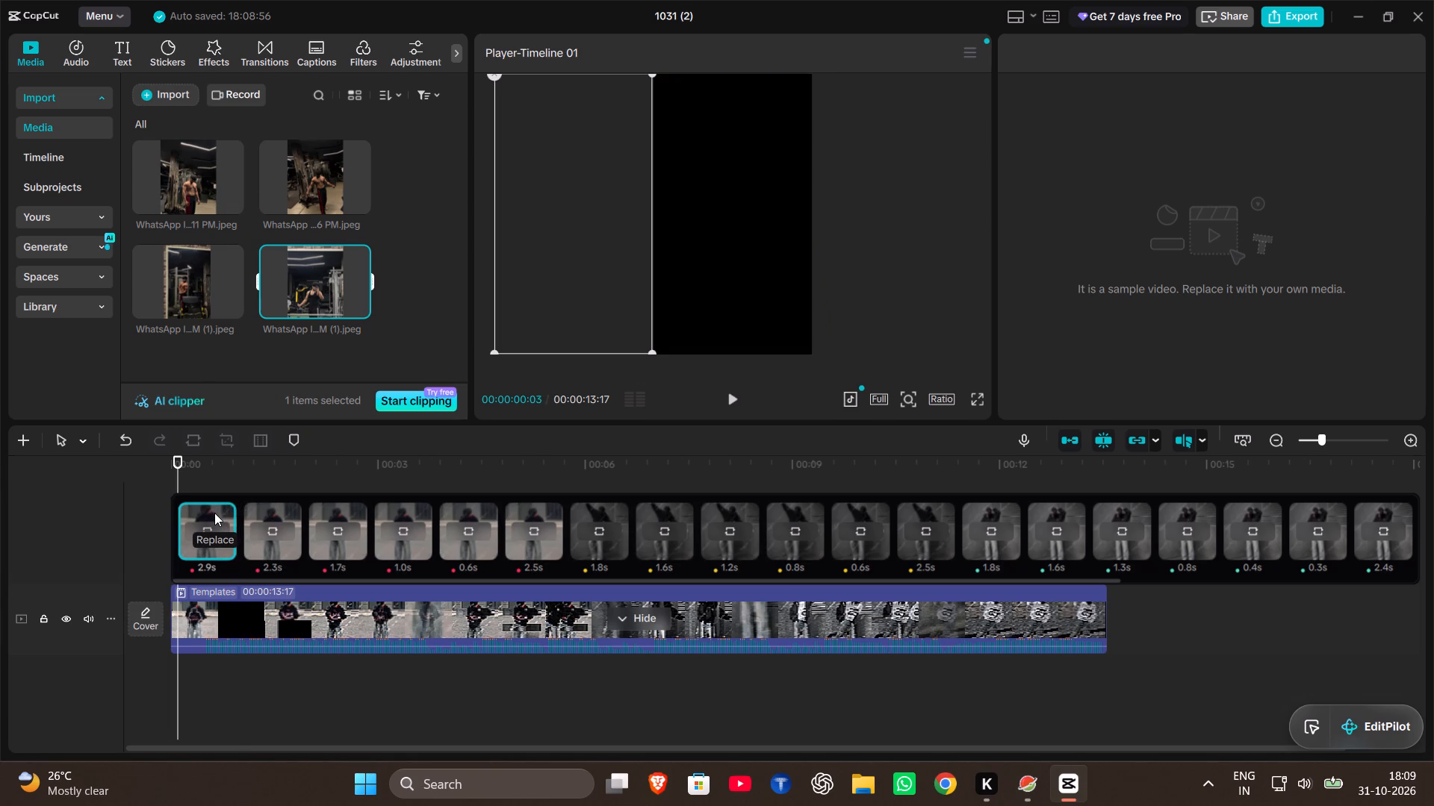
pyautogui.click(227, 204)
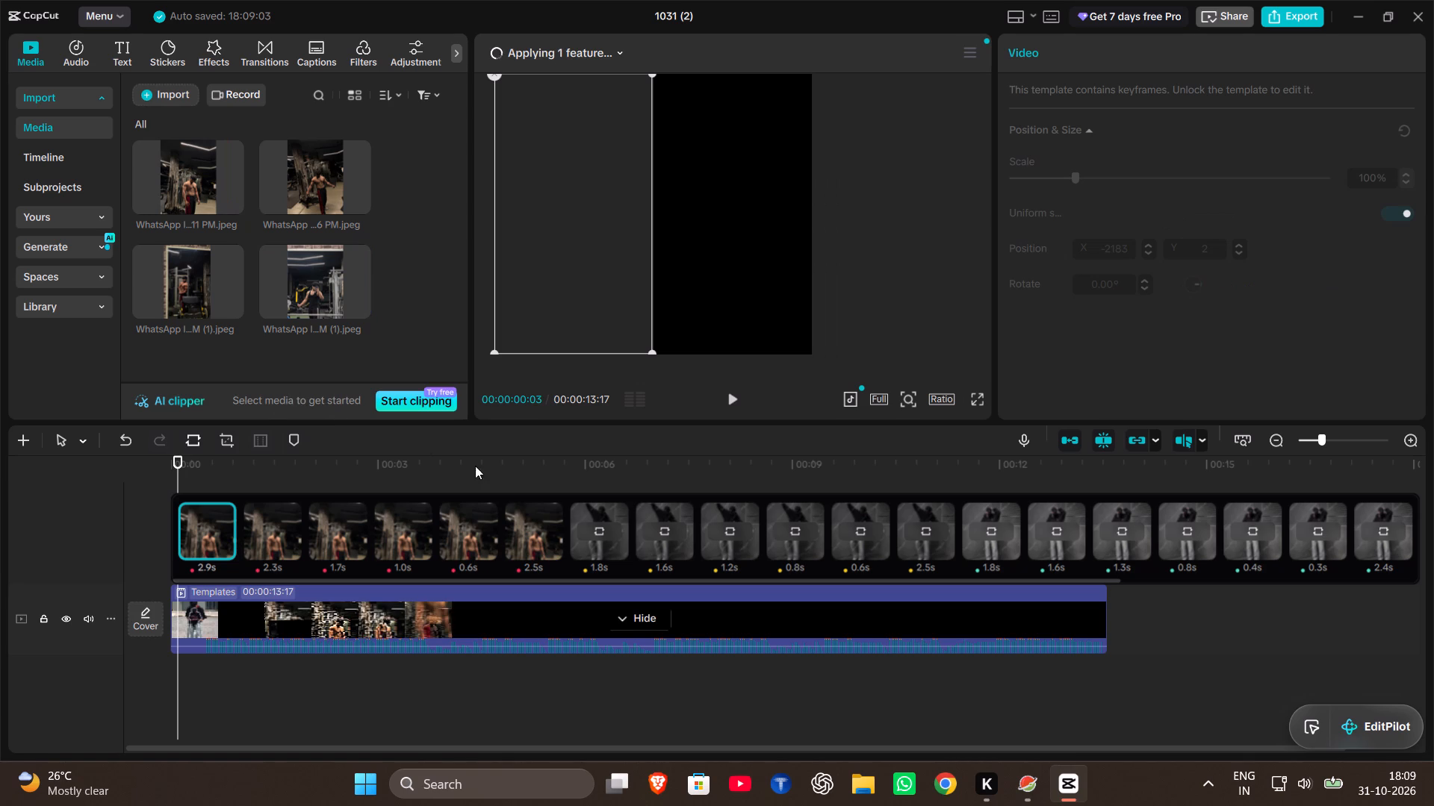
pyautogui.click(597, 510)
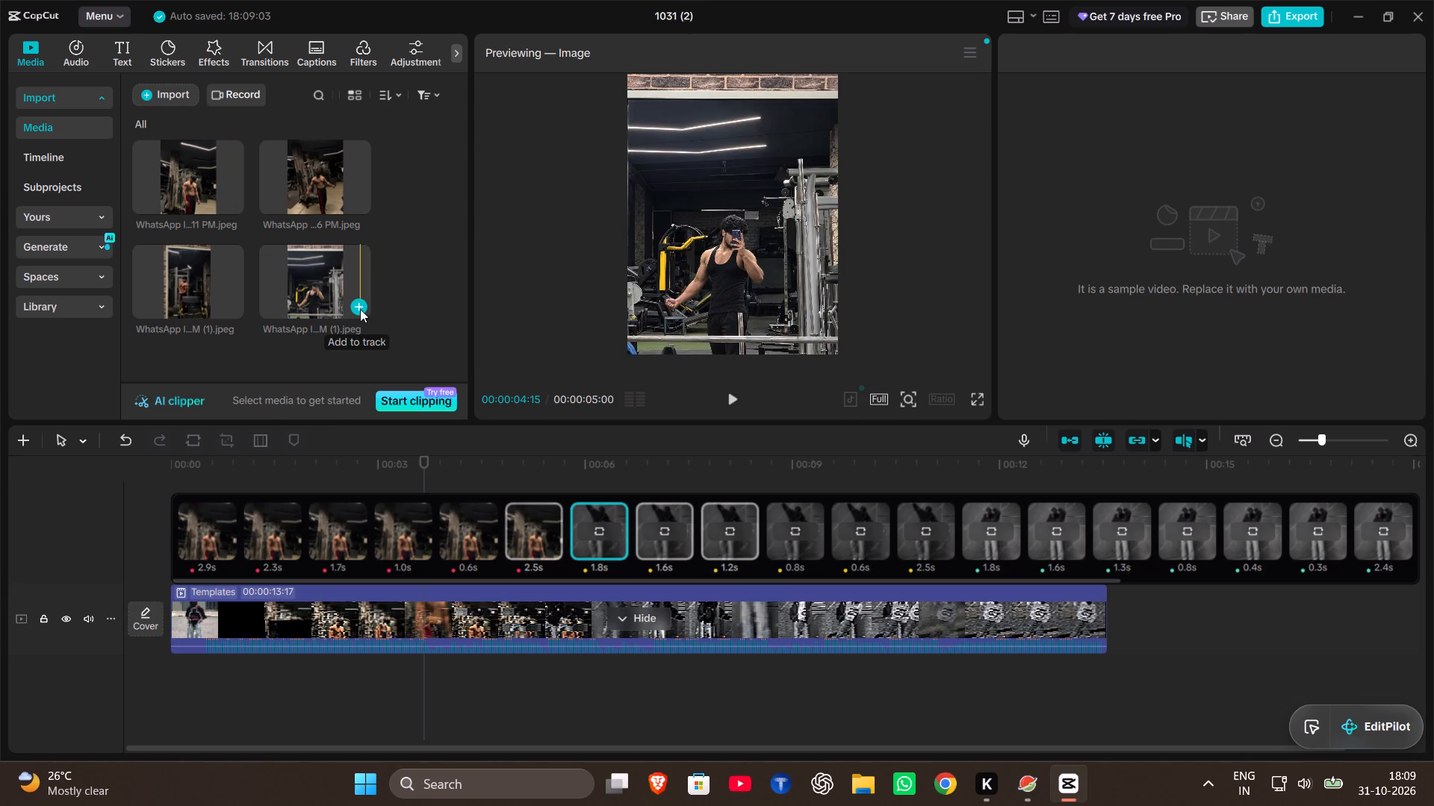
pyautogui.click(360, 309)
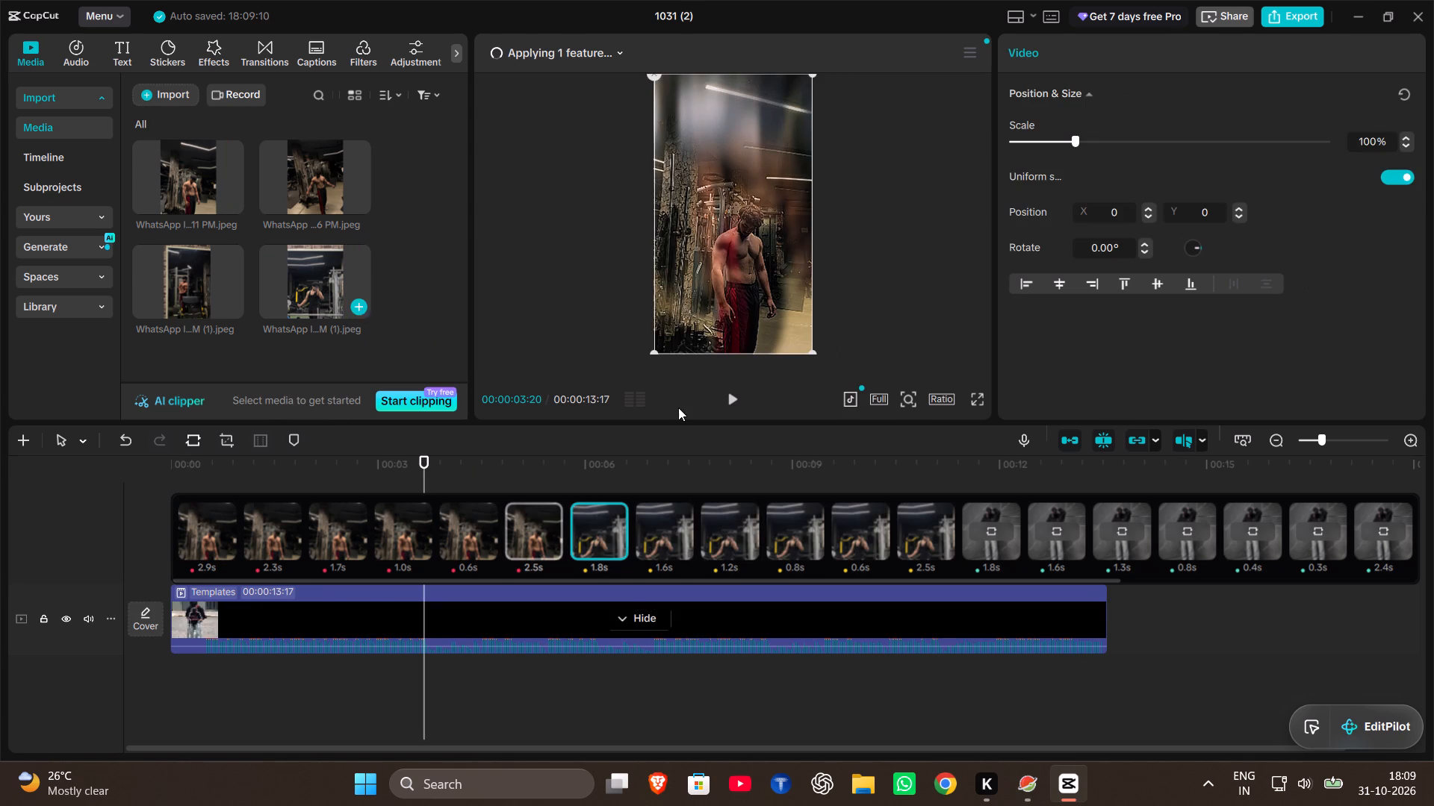
# Fill the third placeholder group with the photo of the man behind the bench and the last group with the photo ending "6 PM".
pyautogui.click(999, 507)
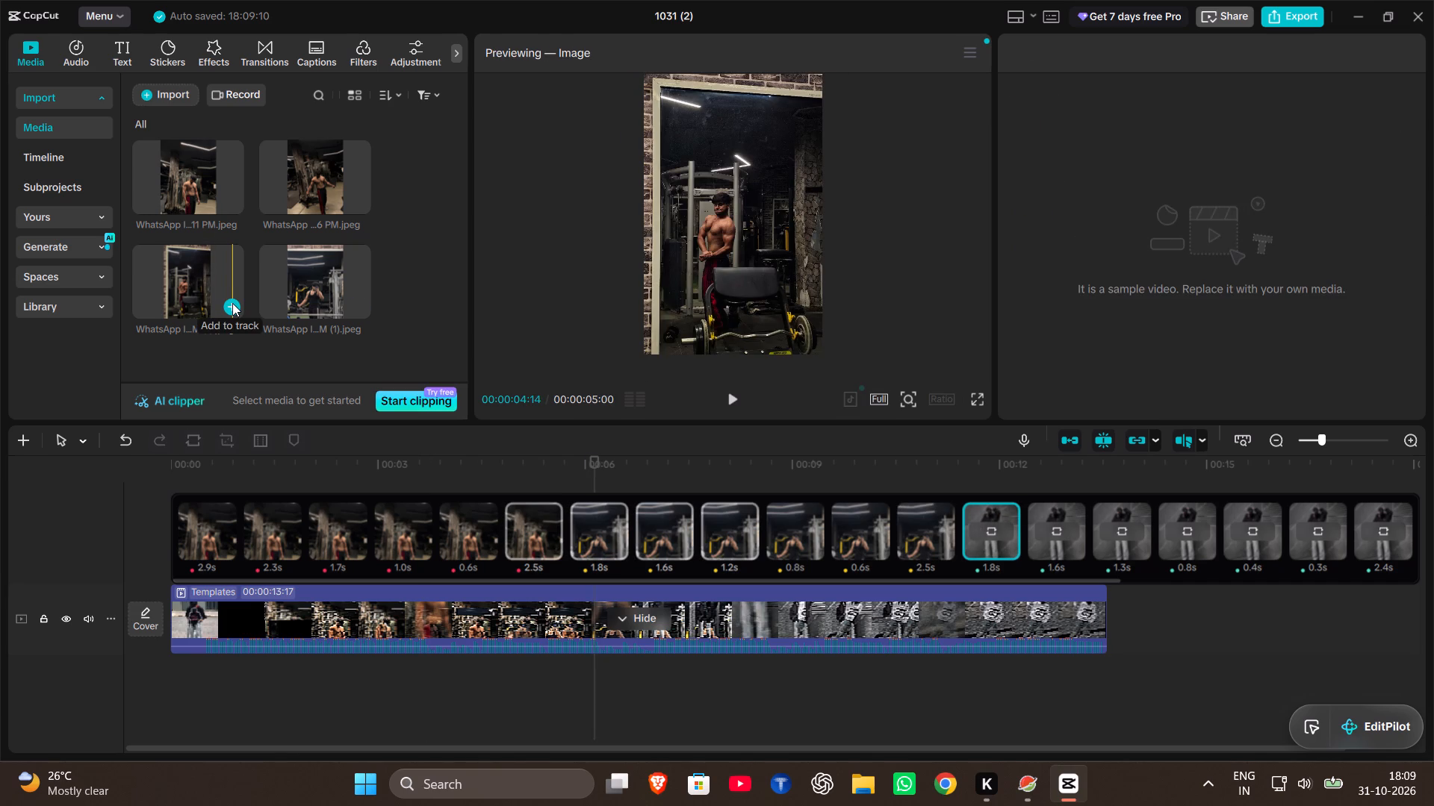
pyautogui.click(232, 303)
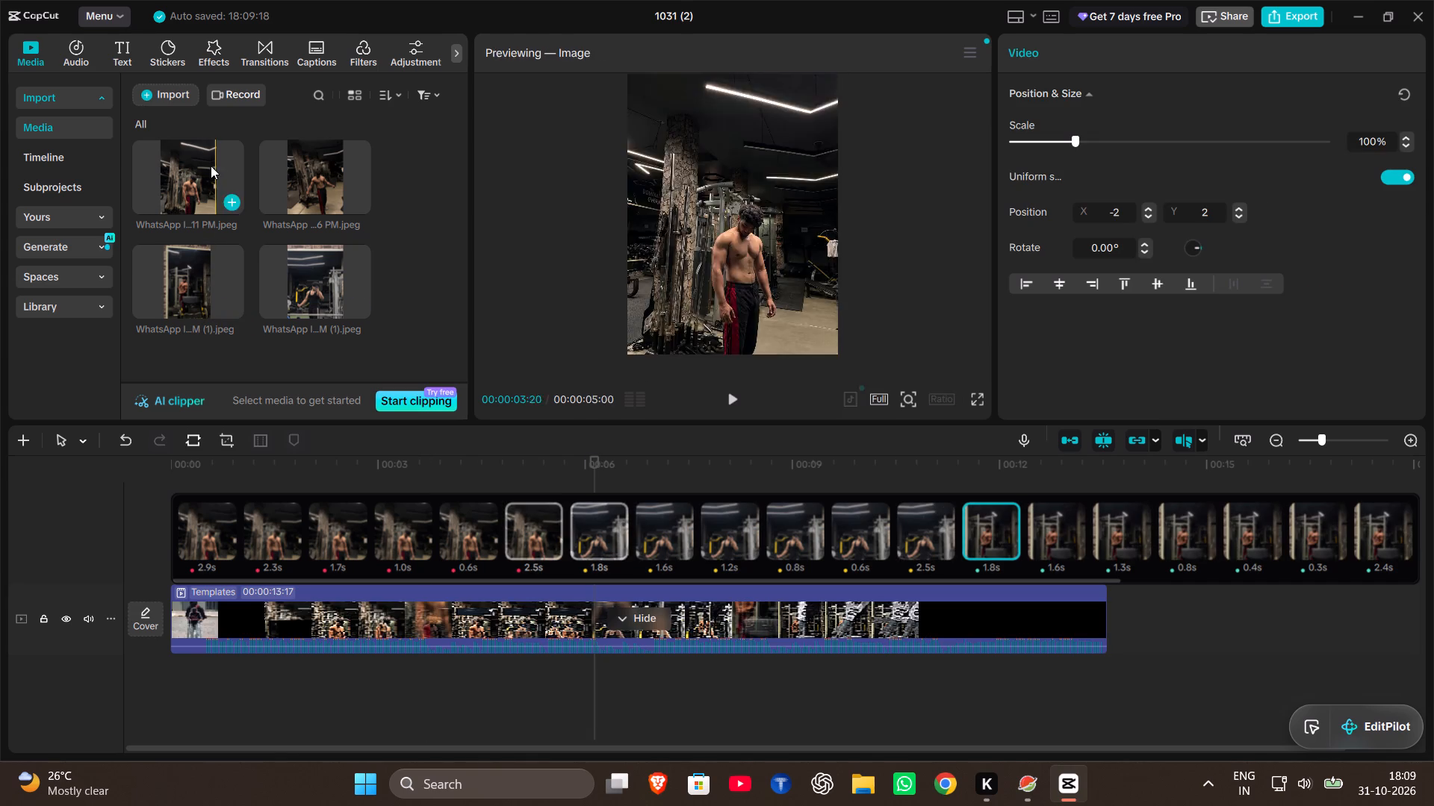
pyautogui.hscroll(-4, 1047, 490)
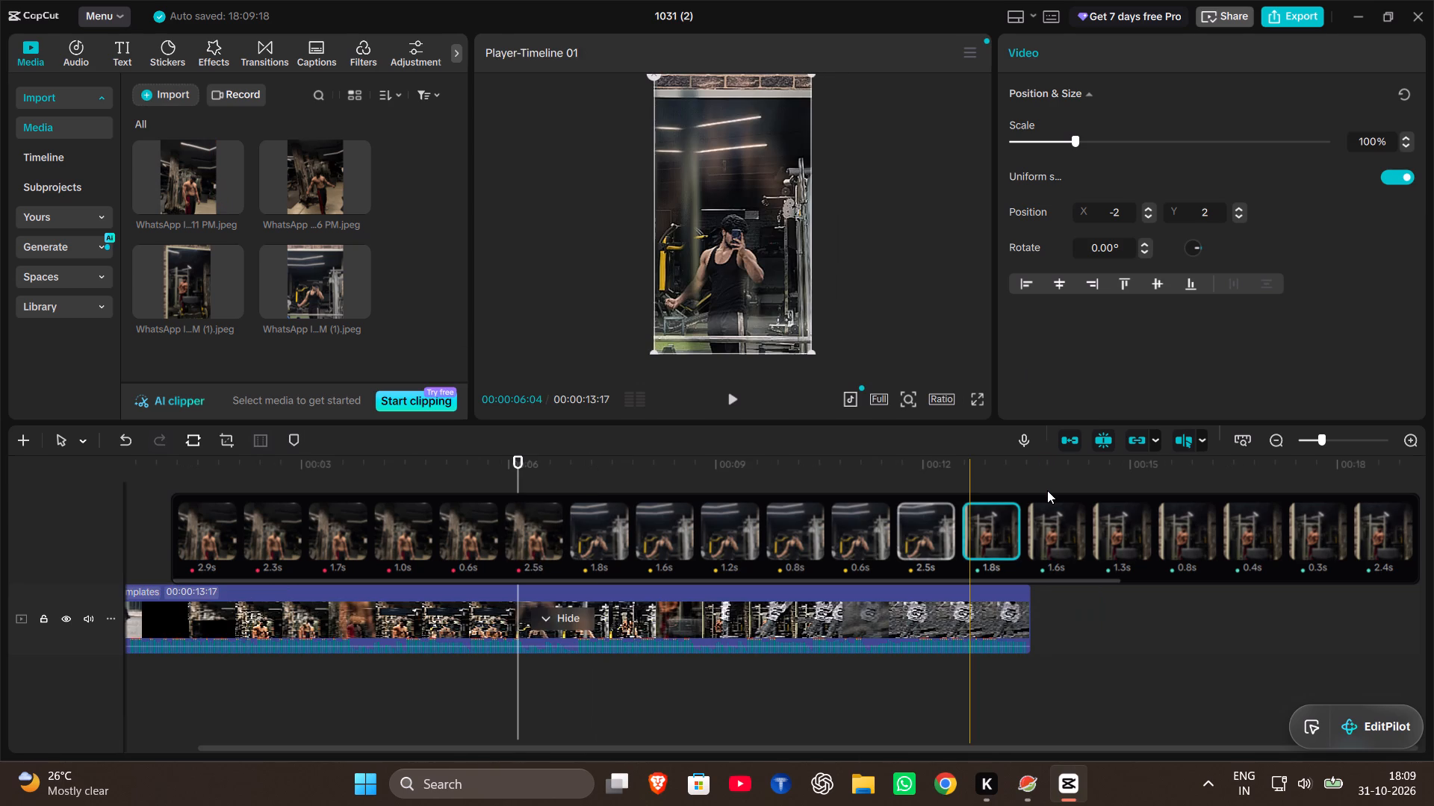
pyautogui.hscroll(-3, 1049, 530)
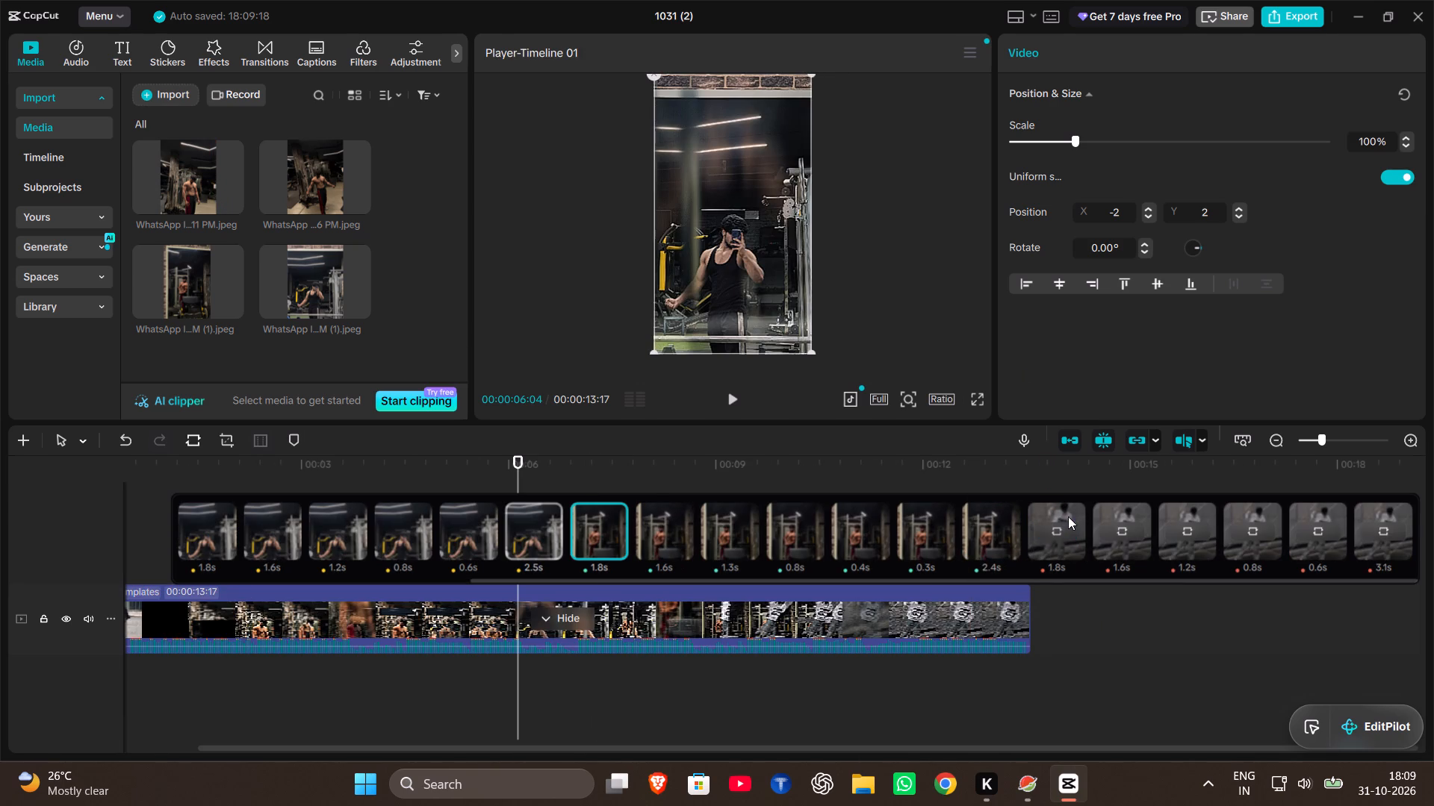
pyautogui.click(1064, 514)
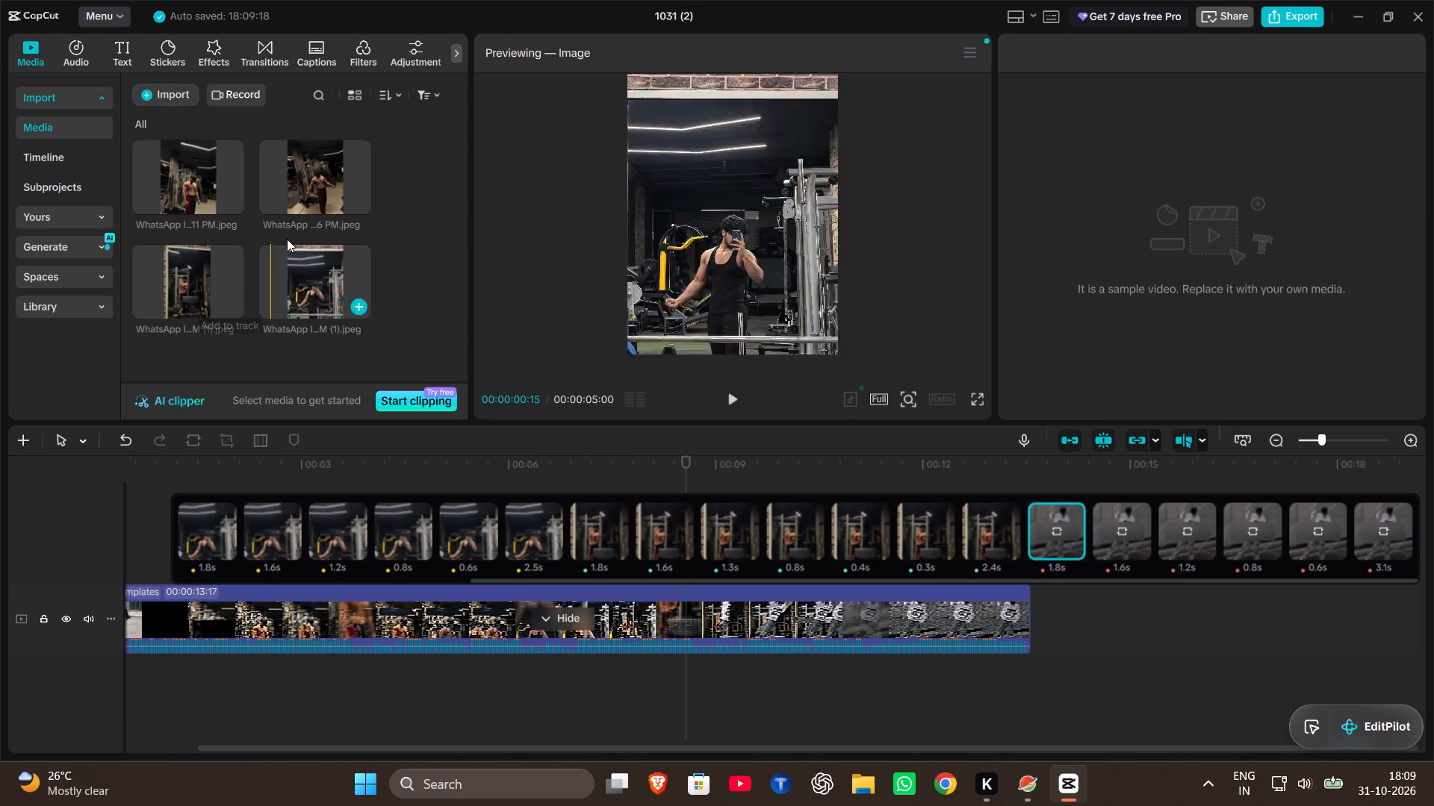
pyautogui.click(359, 201)
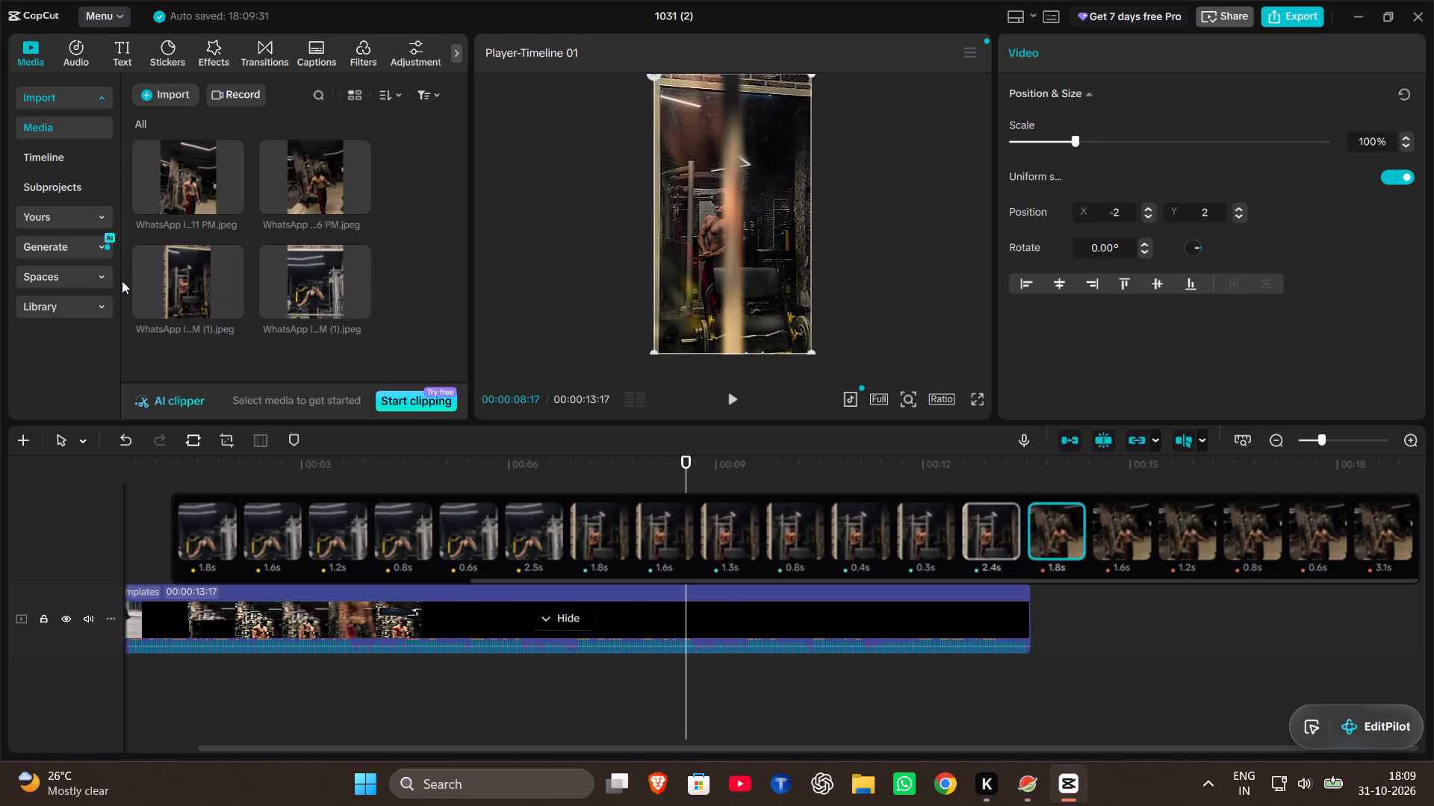
# Play the filled template video from the beginning twice, pausing along the way to examine the photo transitions.
pyautogui.hscroll(6, 335, 616)
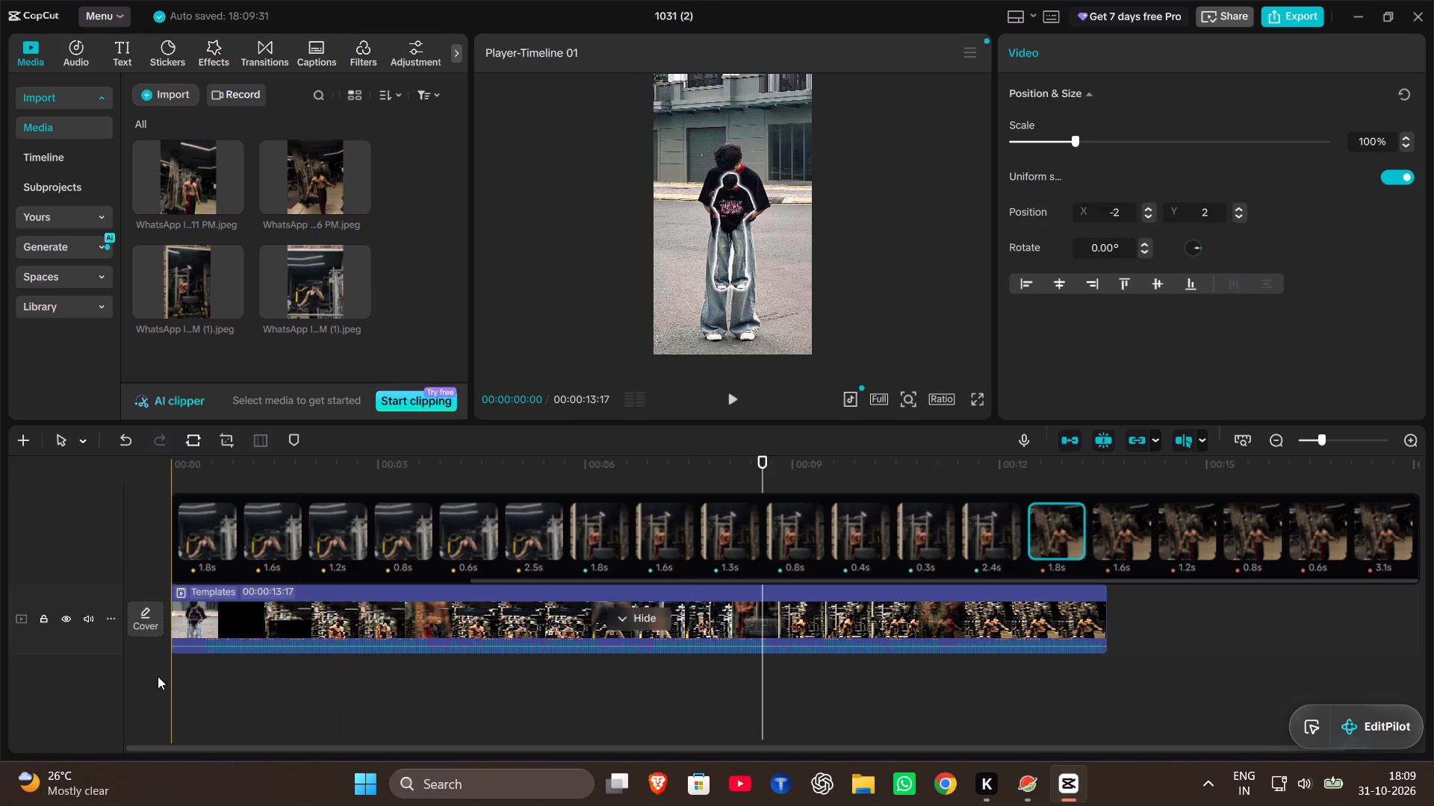
pyautogui.click(167, 678)
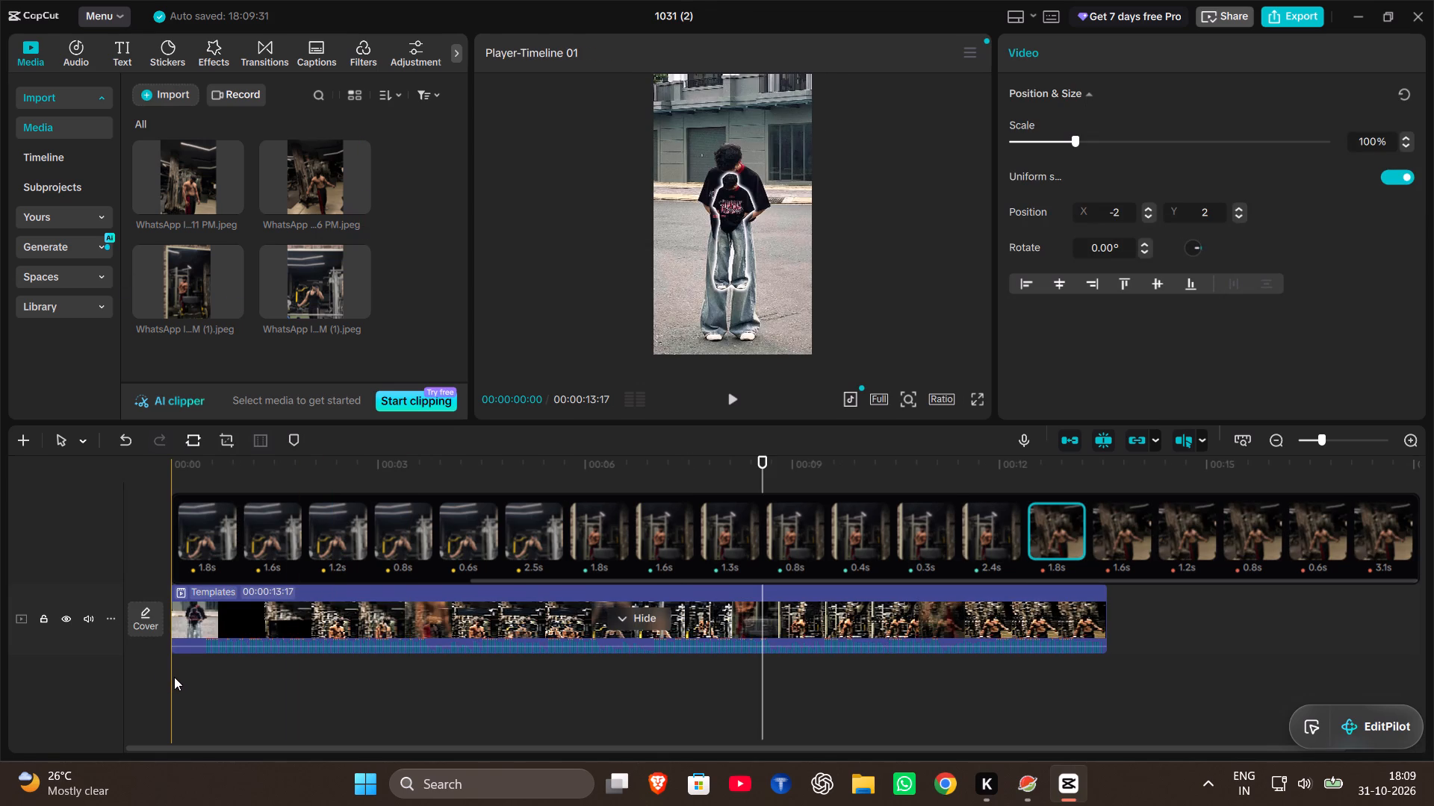
pyautogui.click(174, 677)
pyautogui.click(174, 677)
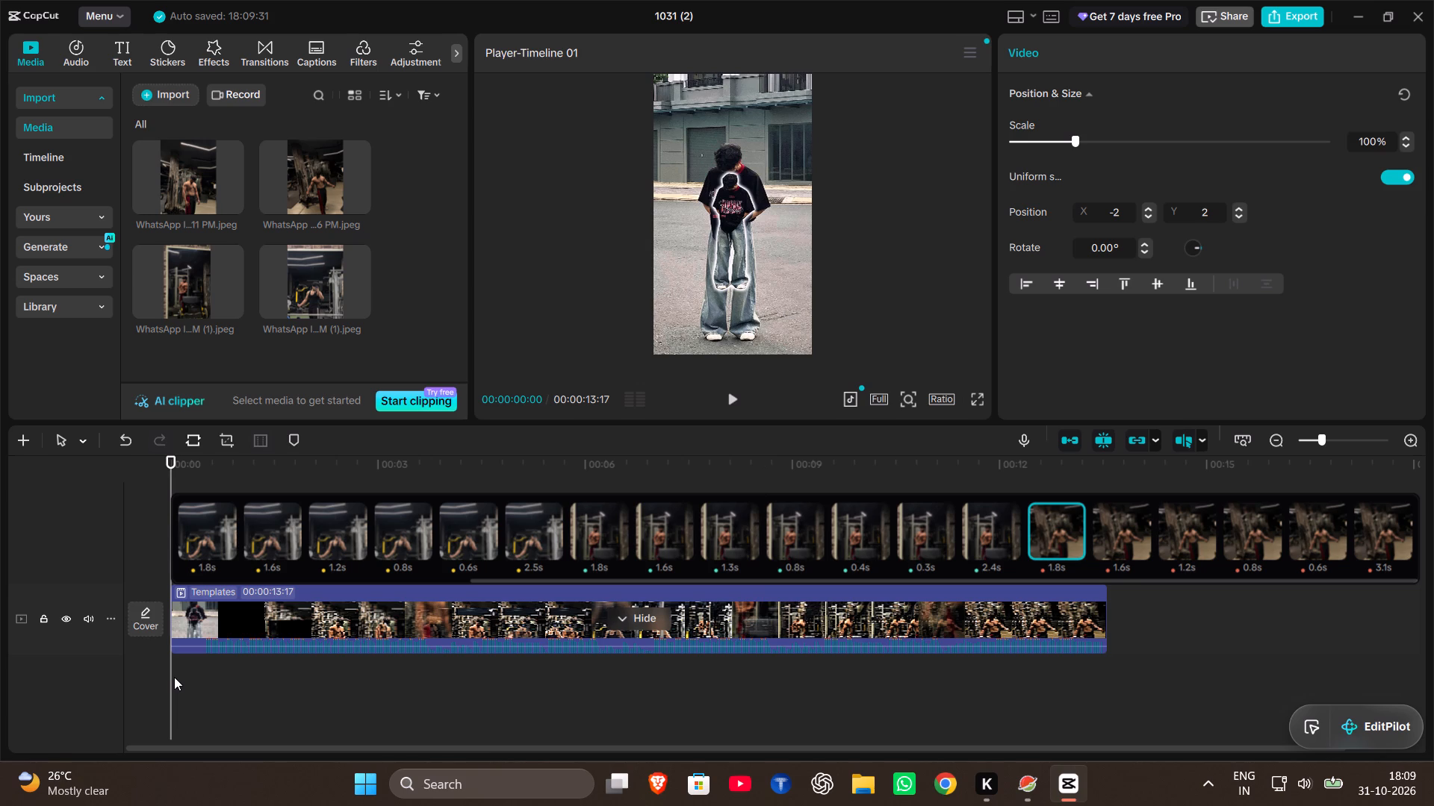
pyautogui.press('space')
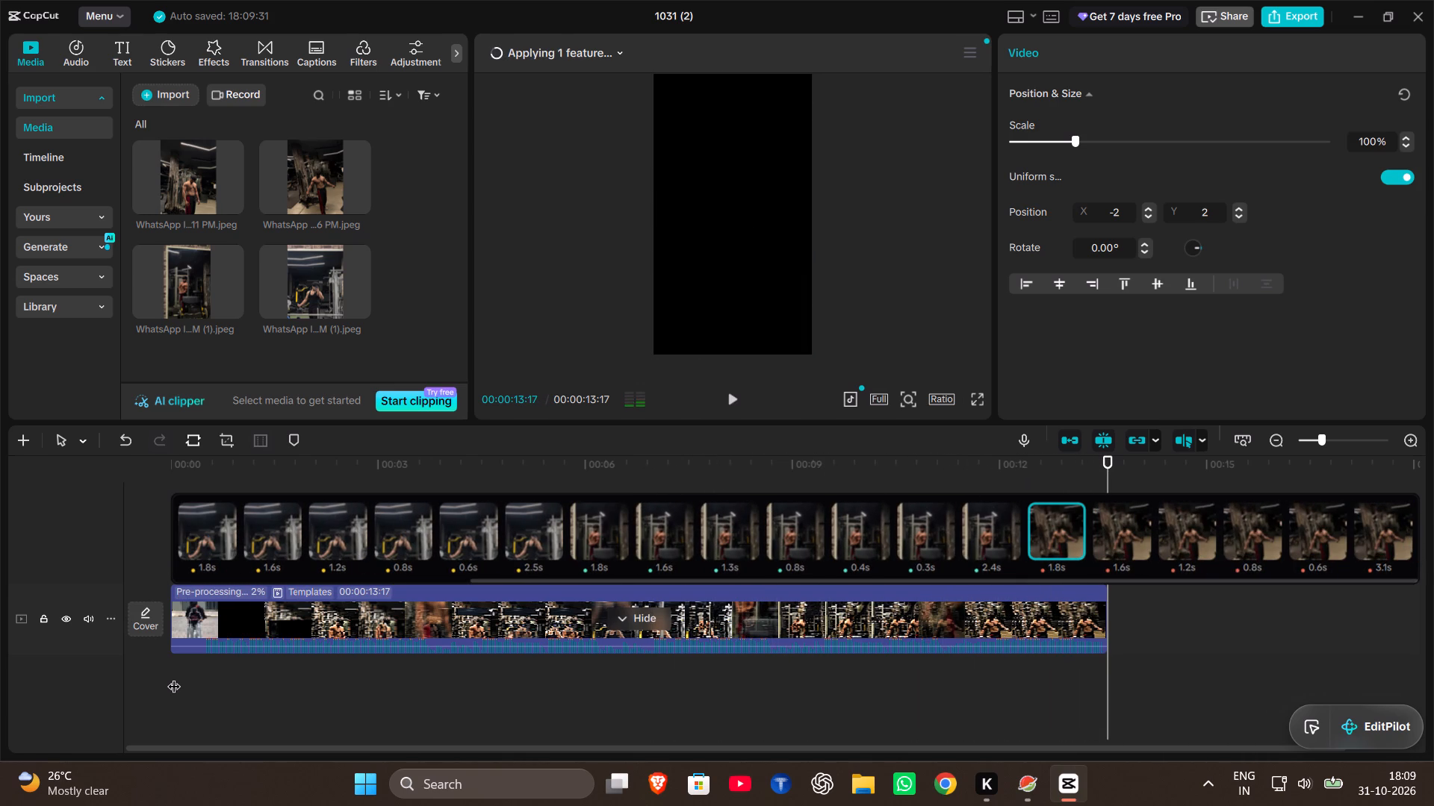
pyautogui.press('space')
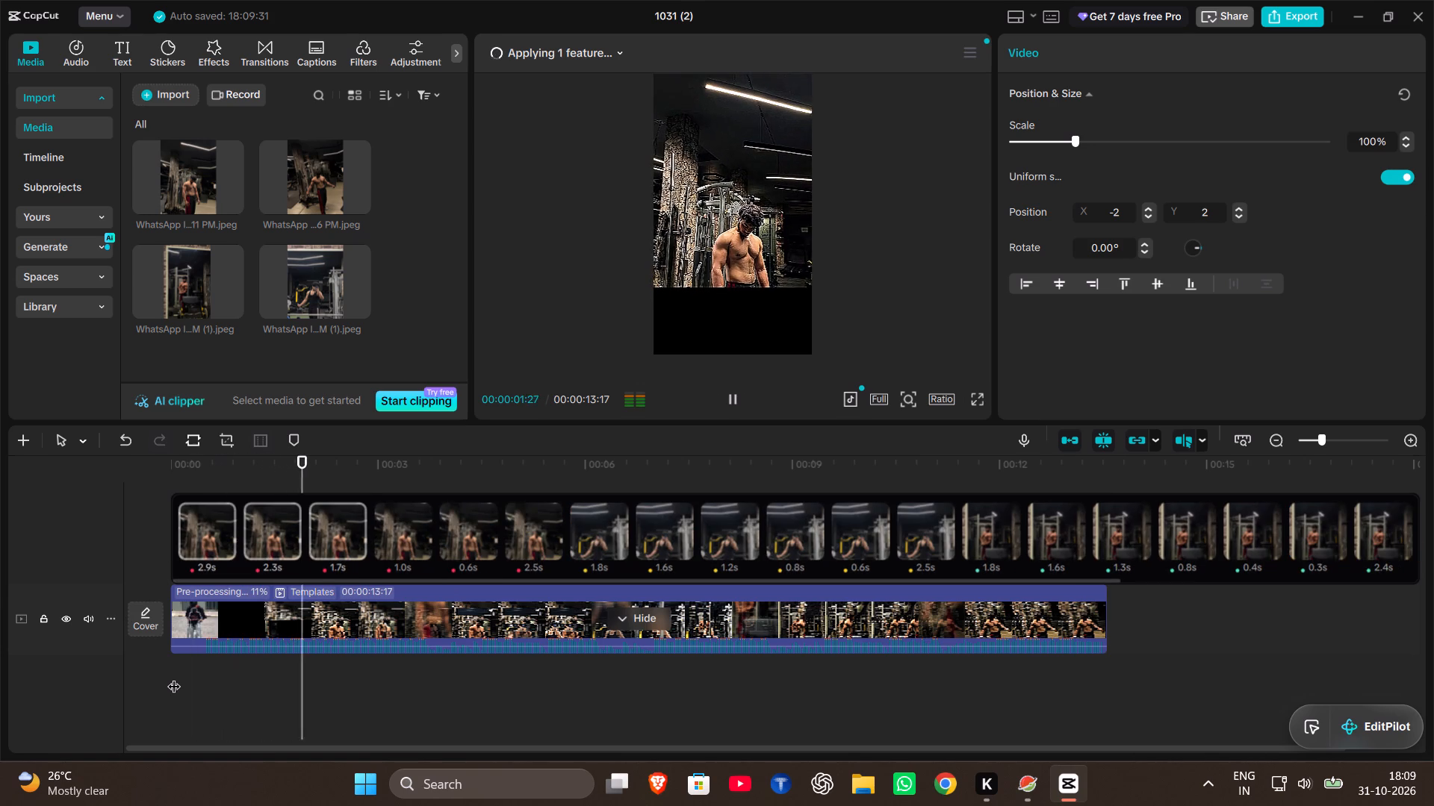
pyautogui.press('space')
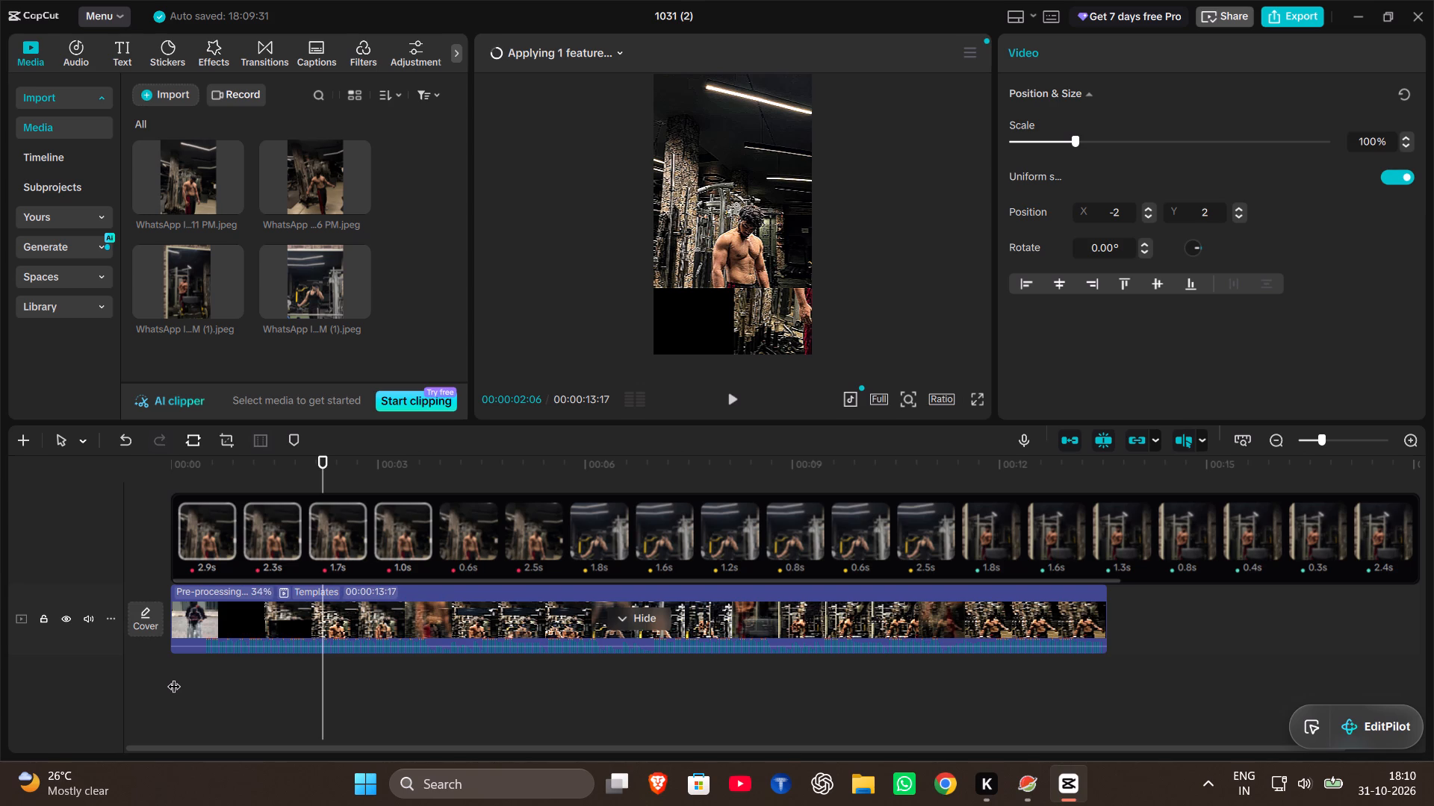
pyautogui.press('space')
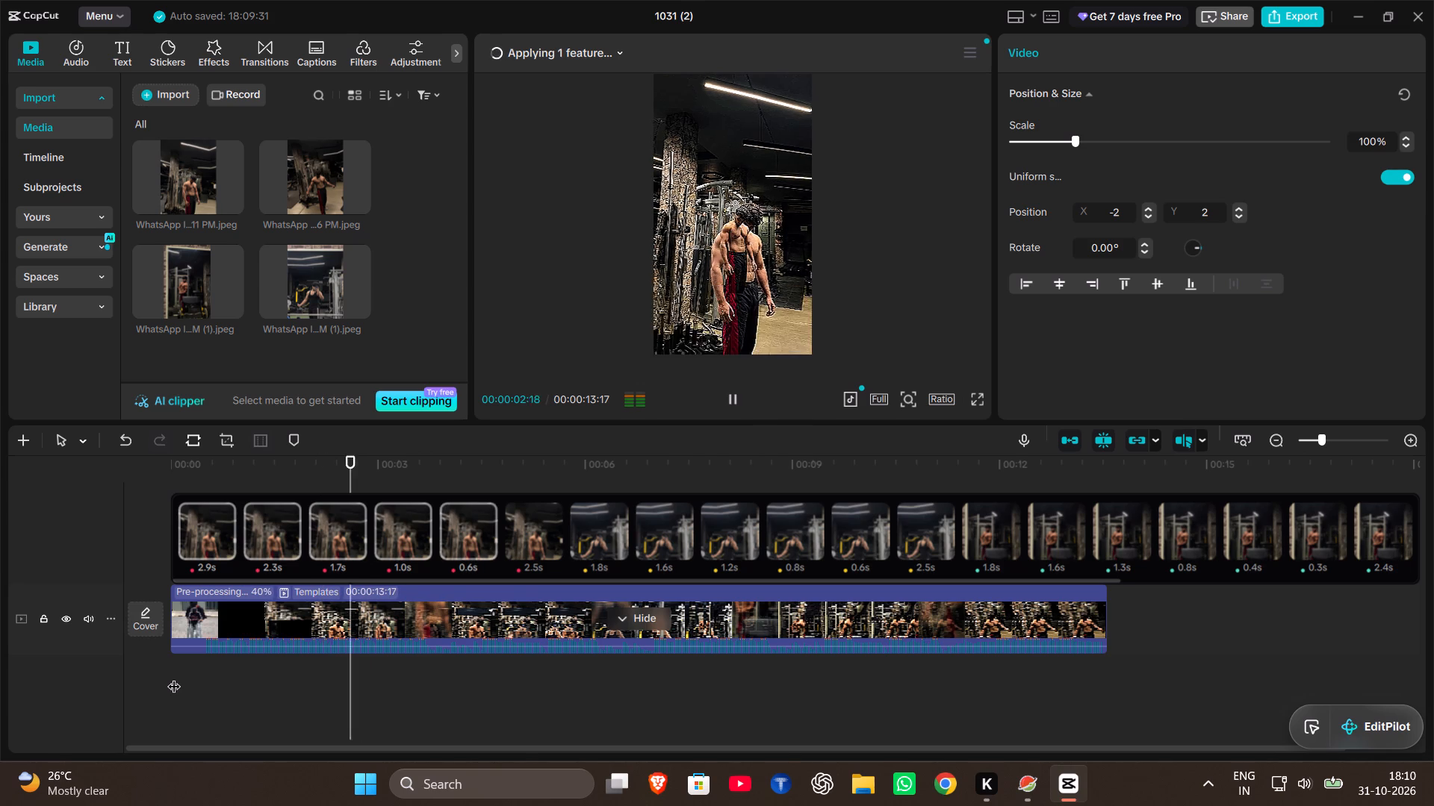
pyautogui.press('space')
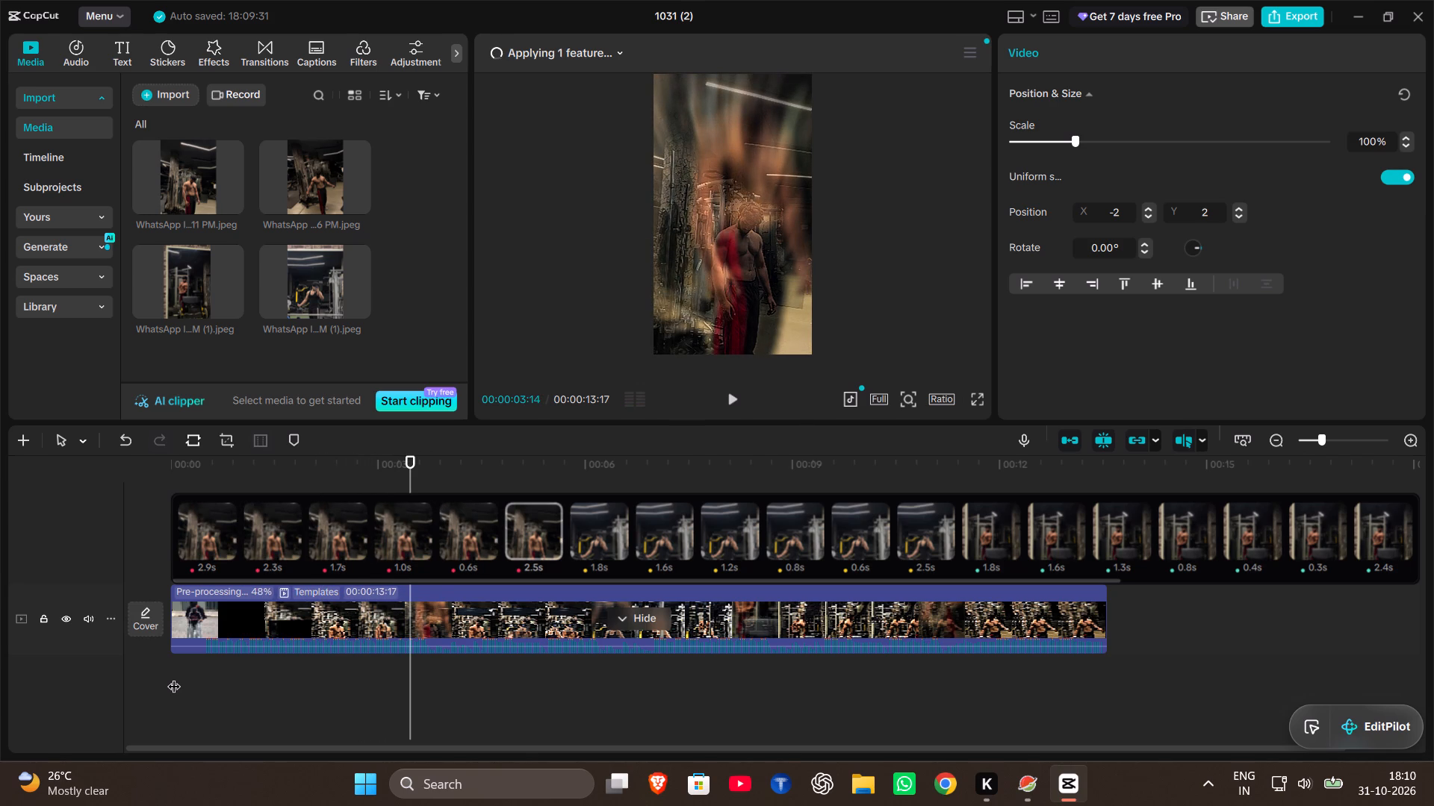
pyautogui.press('space')
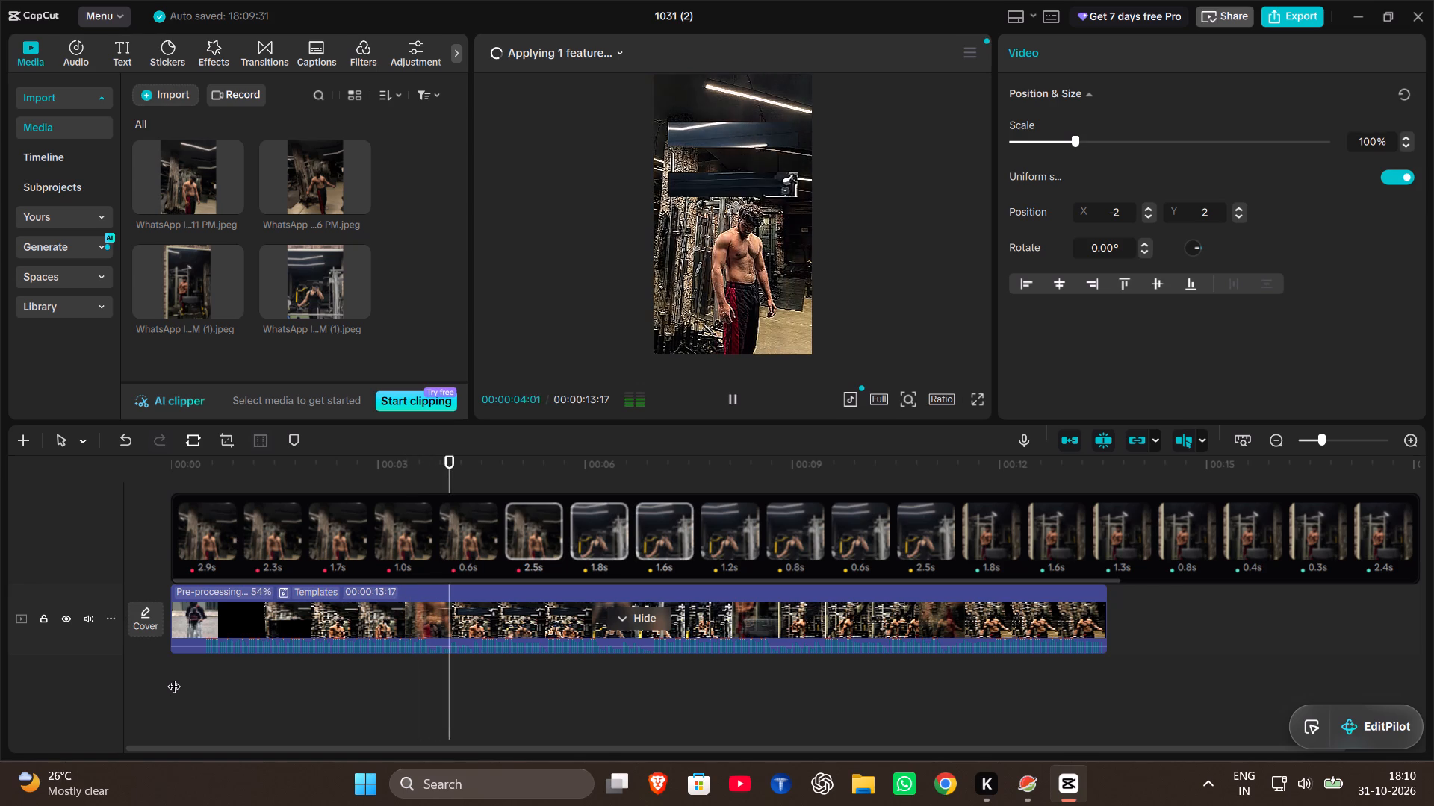
pyautogui.press('space')
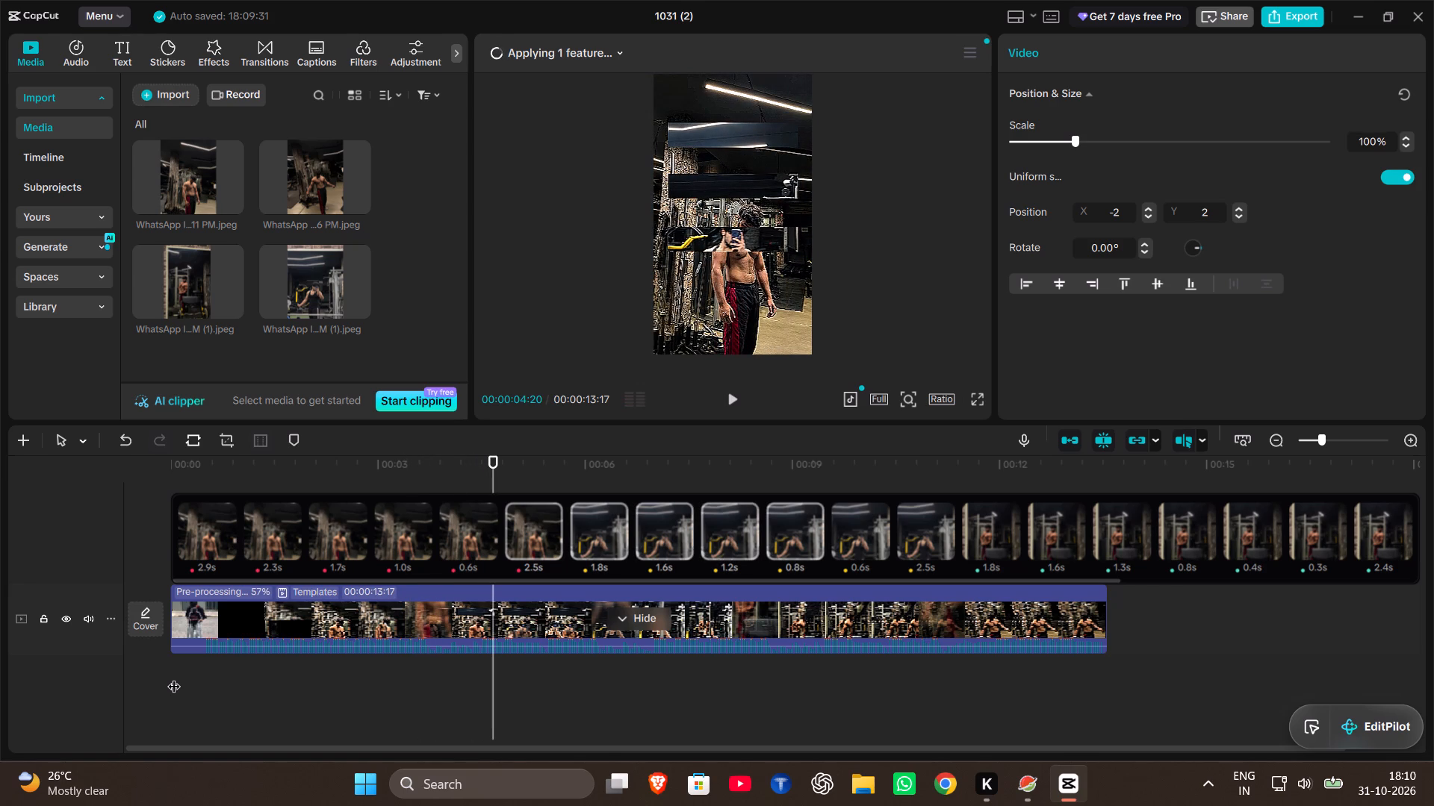
pyautogui.press('space')
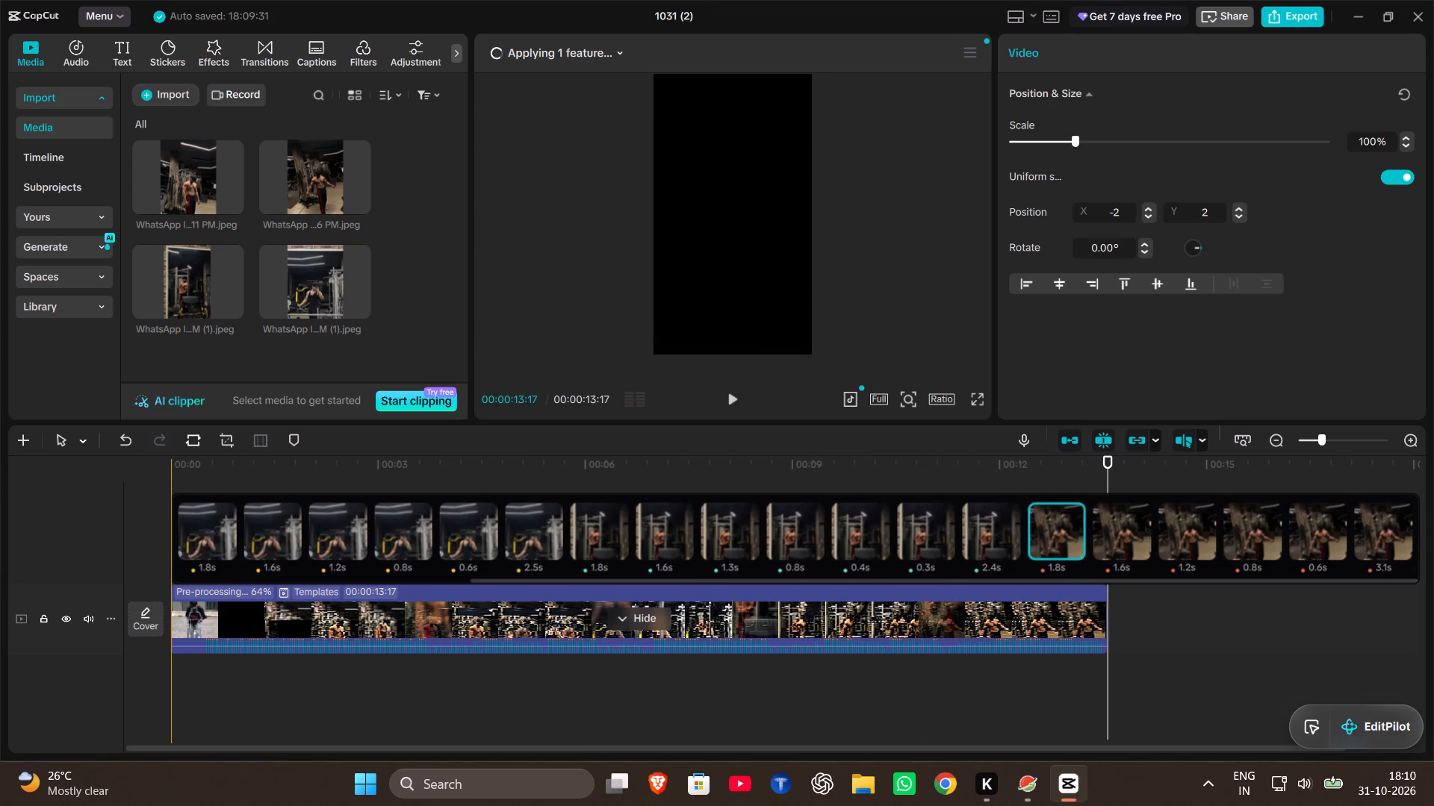
pyautogui.click(170, 699)
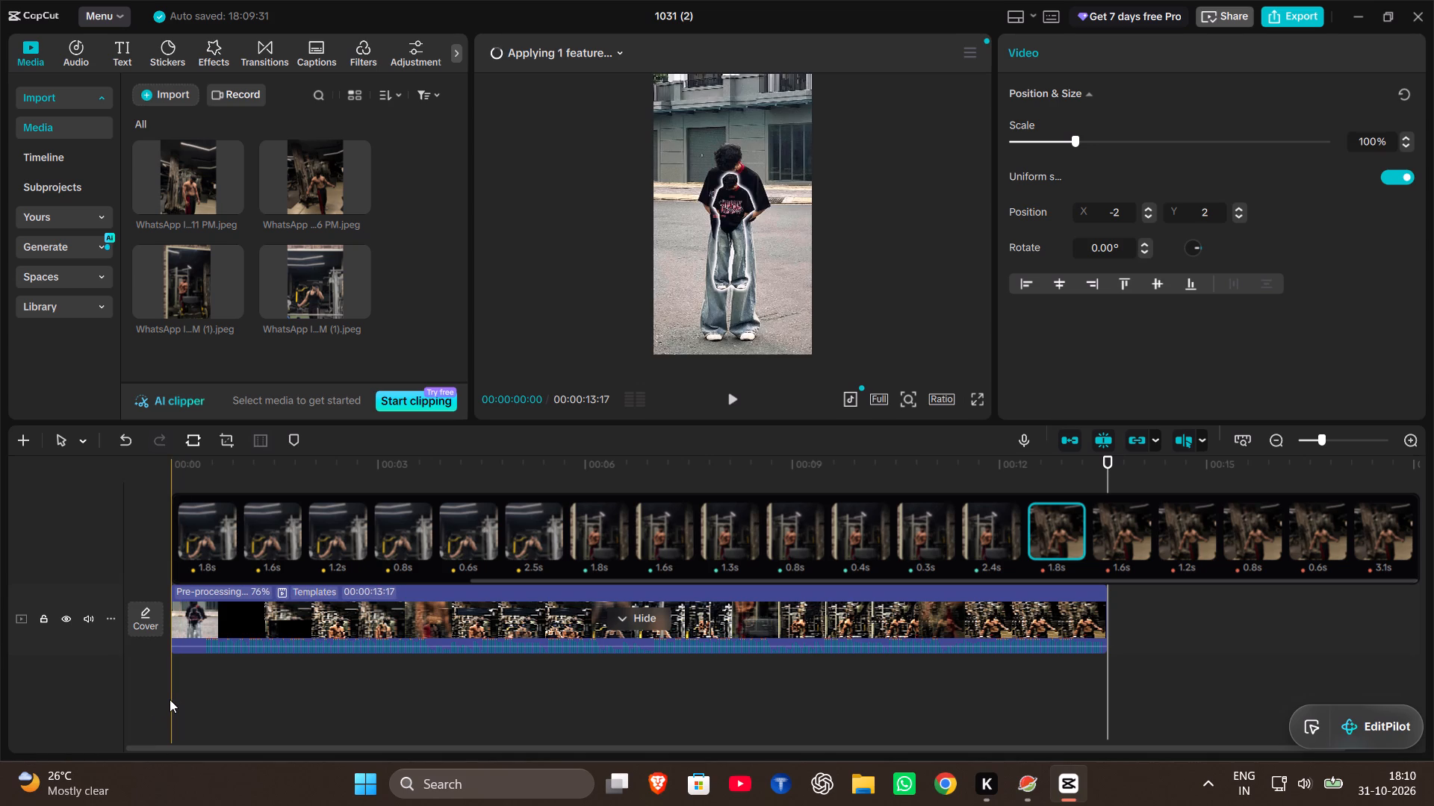
pyautogui.click(170, 699)
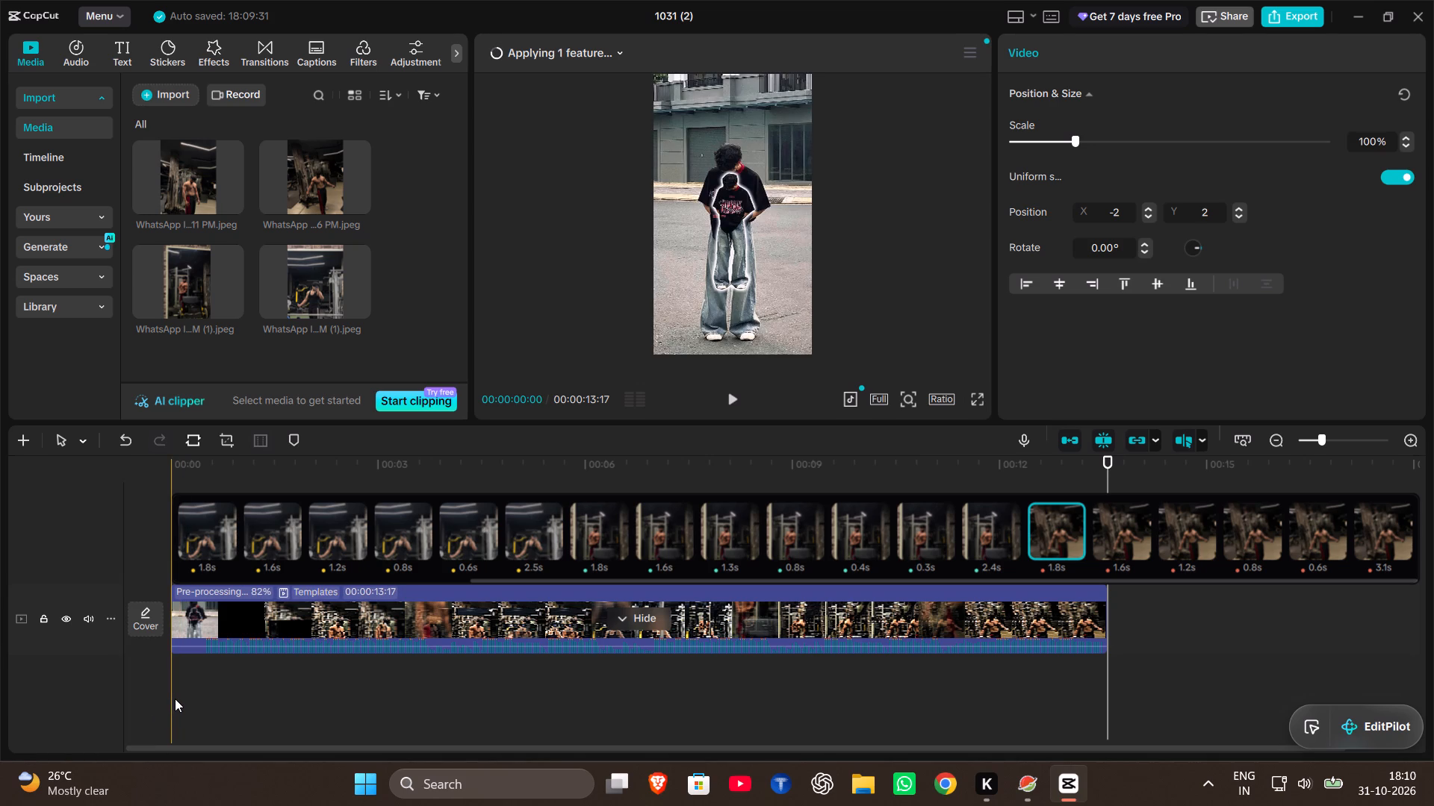
pyautogui.click(175, 699)
pyautogui.press('space')
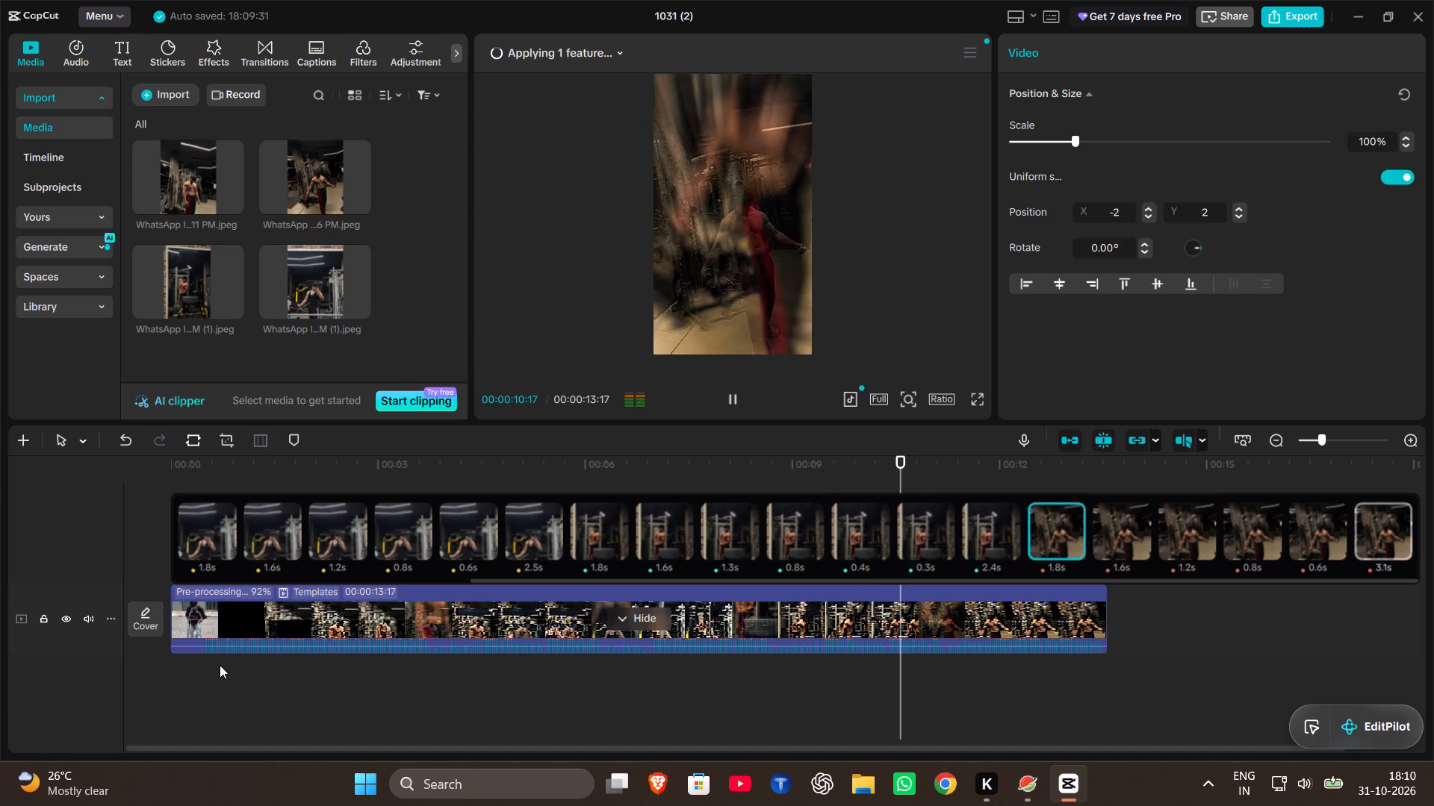
# Mute the template track and play the video from near the start to check it without sound.
pyautogui.click(83, 616)
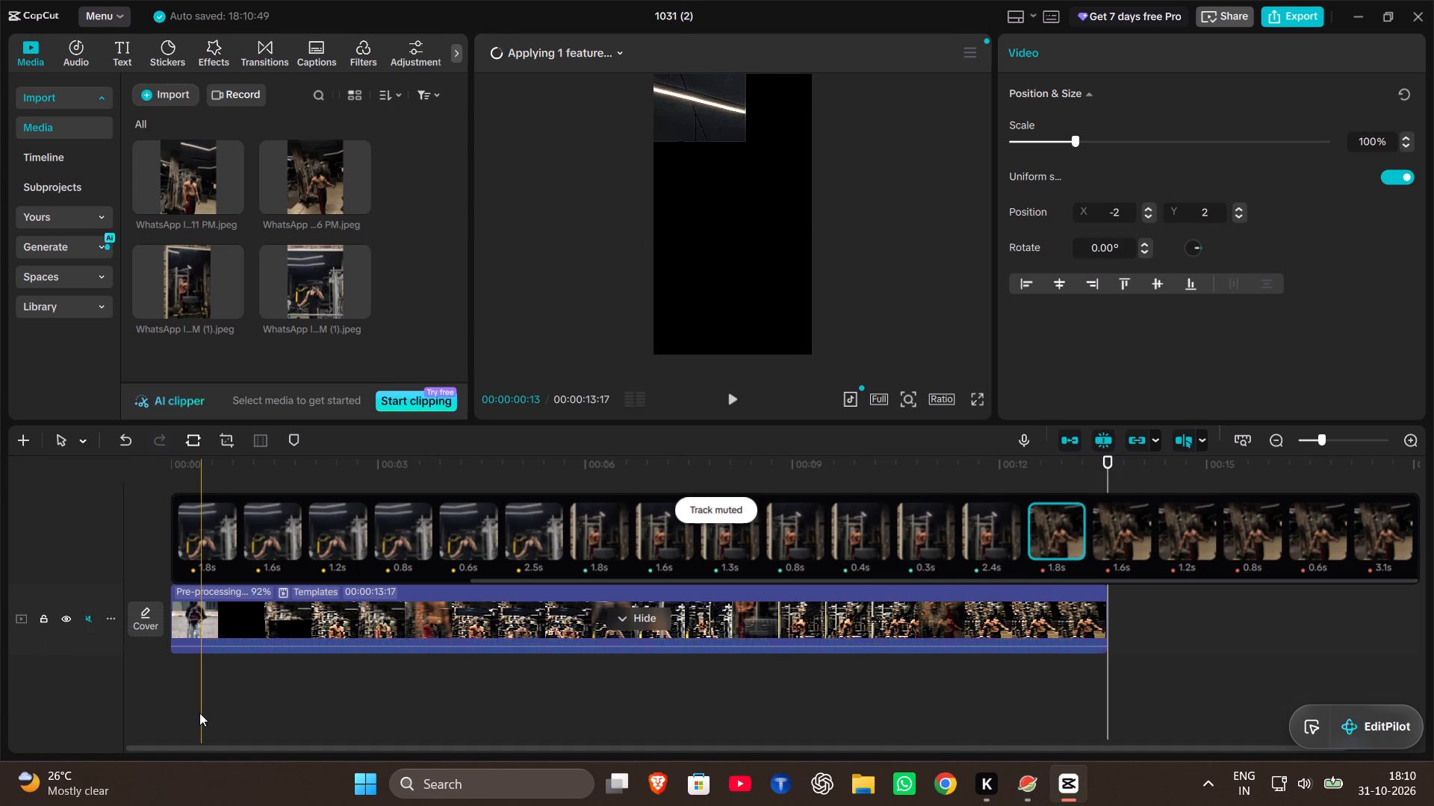
pyautogui.click(199, 713)
pyautogui.press('space')
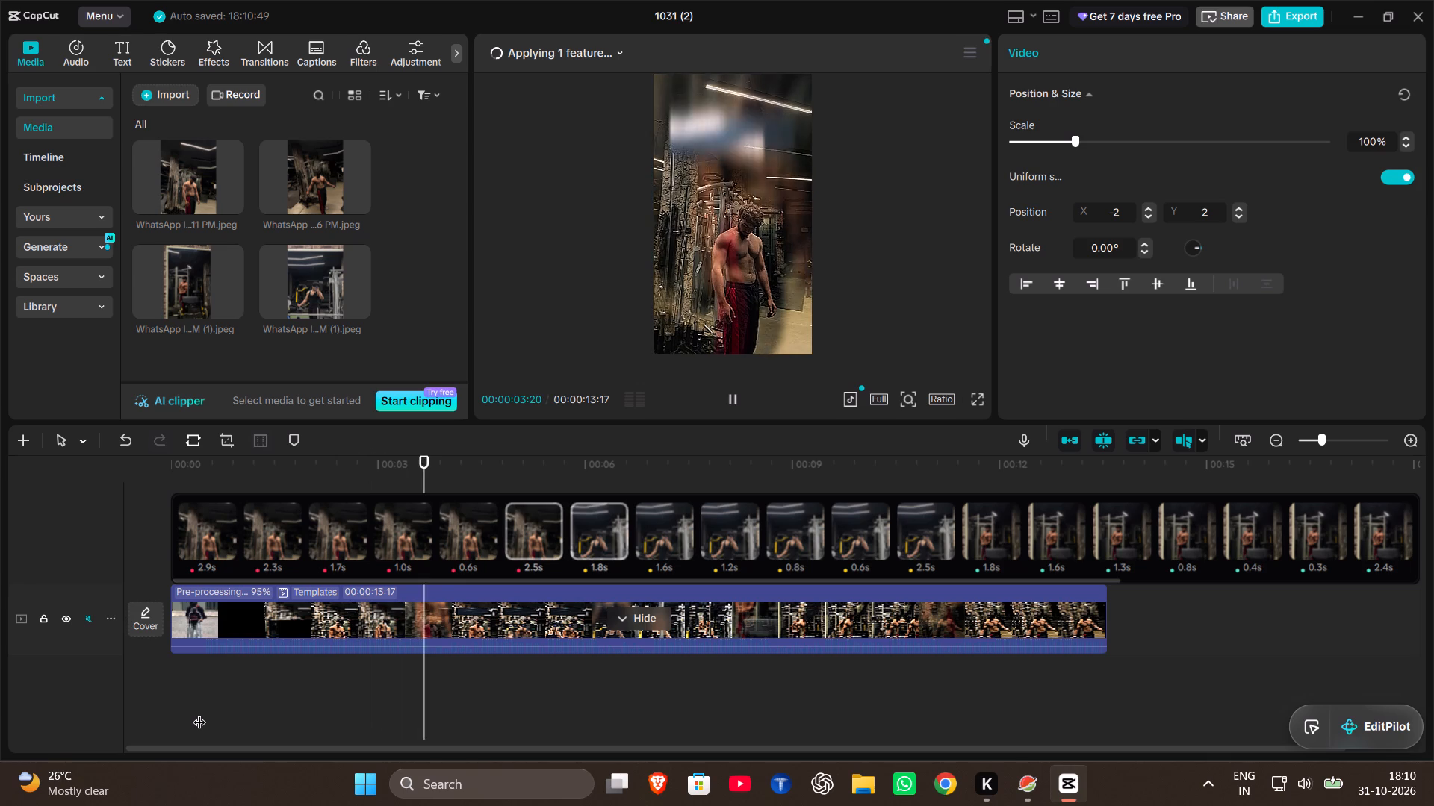
pyautogui.press('space')
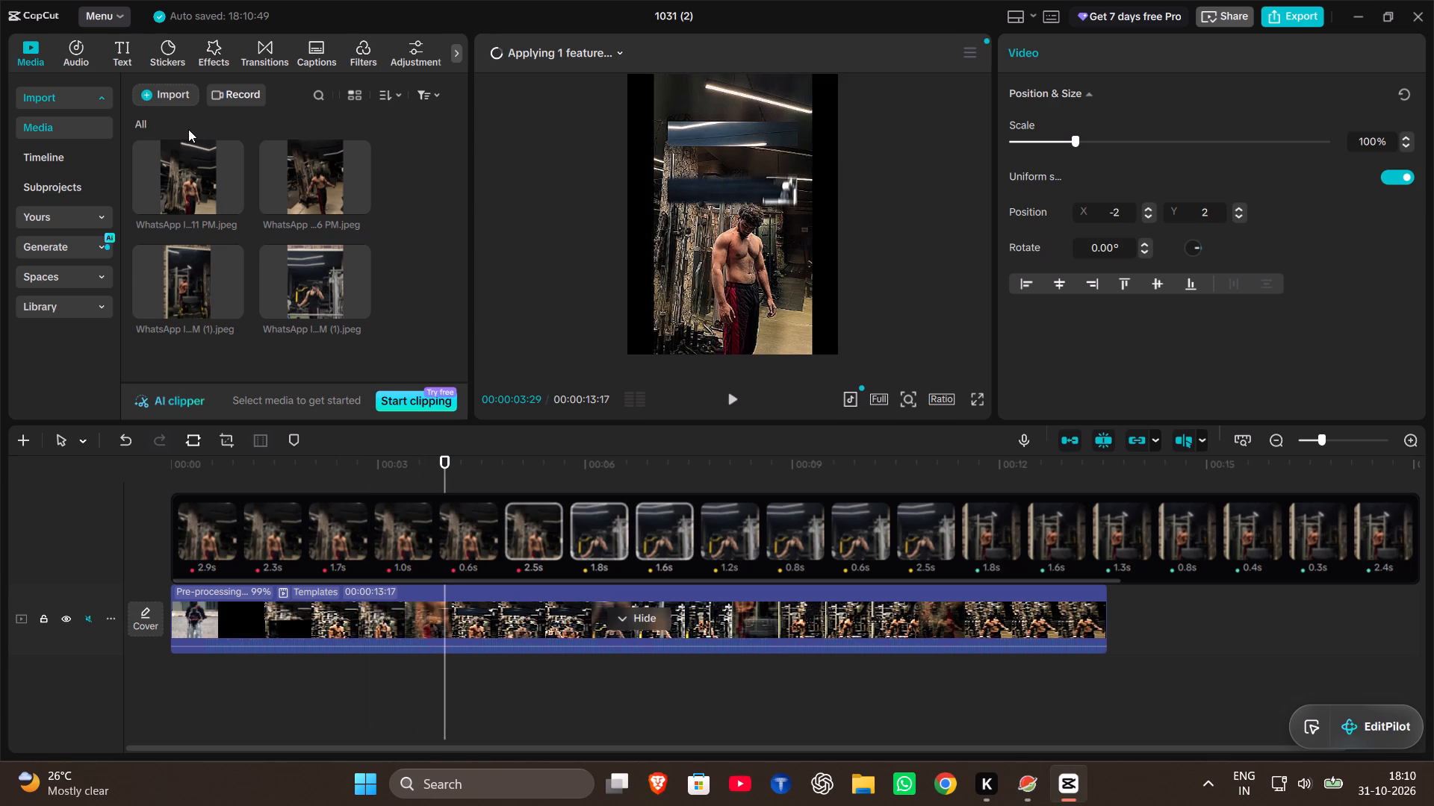
# Start a media import from the device and search the Gallery folder for "mo".
pyautogui.click(178, 97)
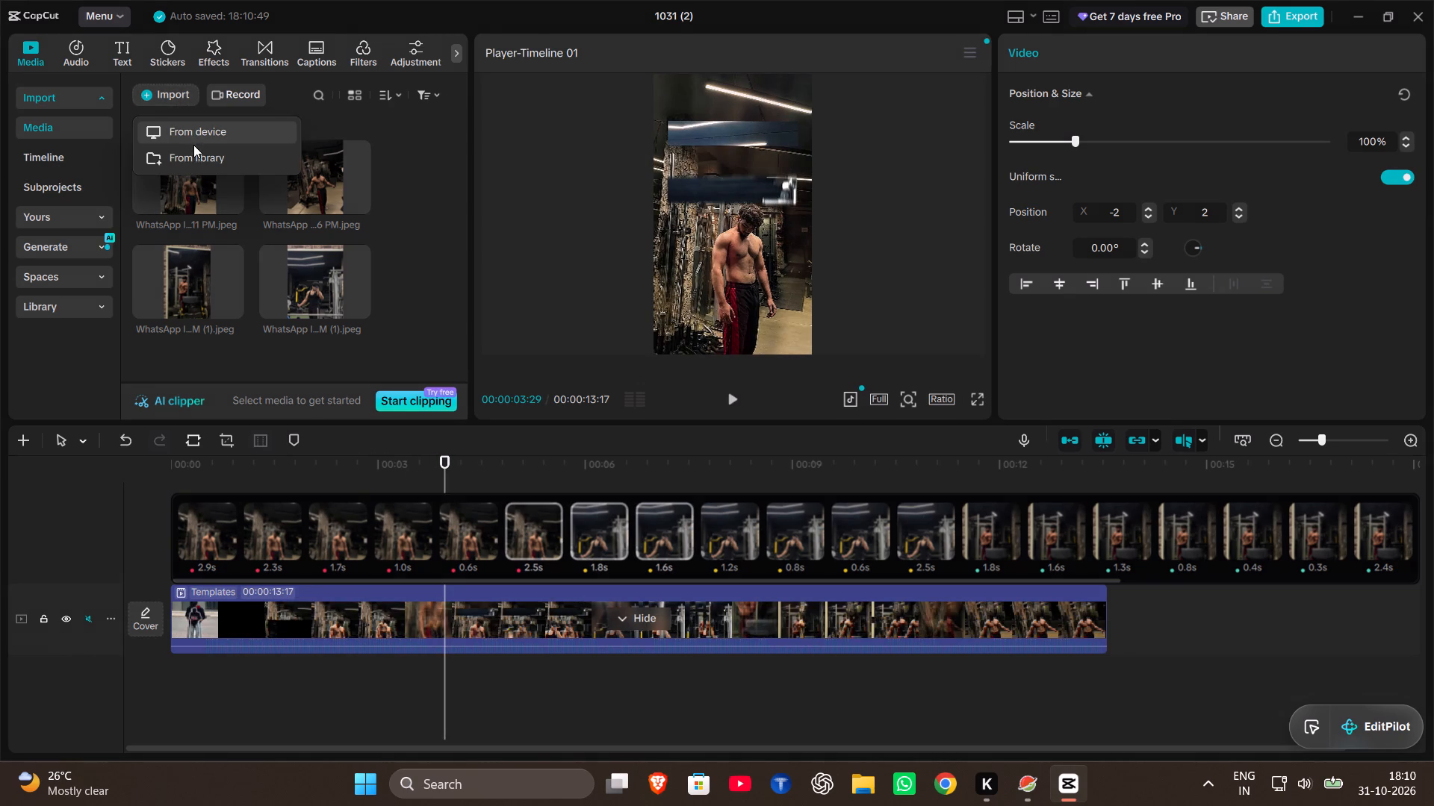
pyautogui.click(193, 134)
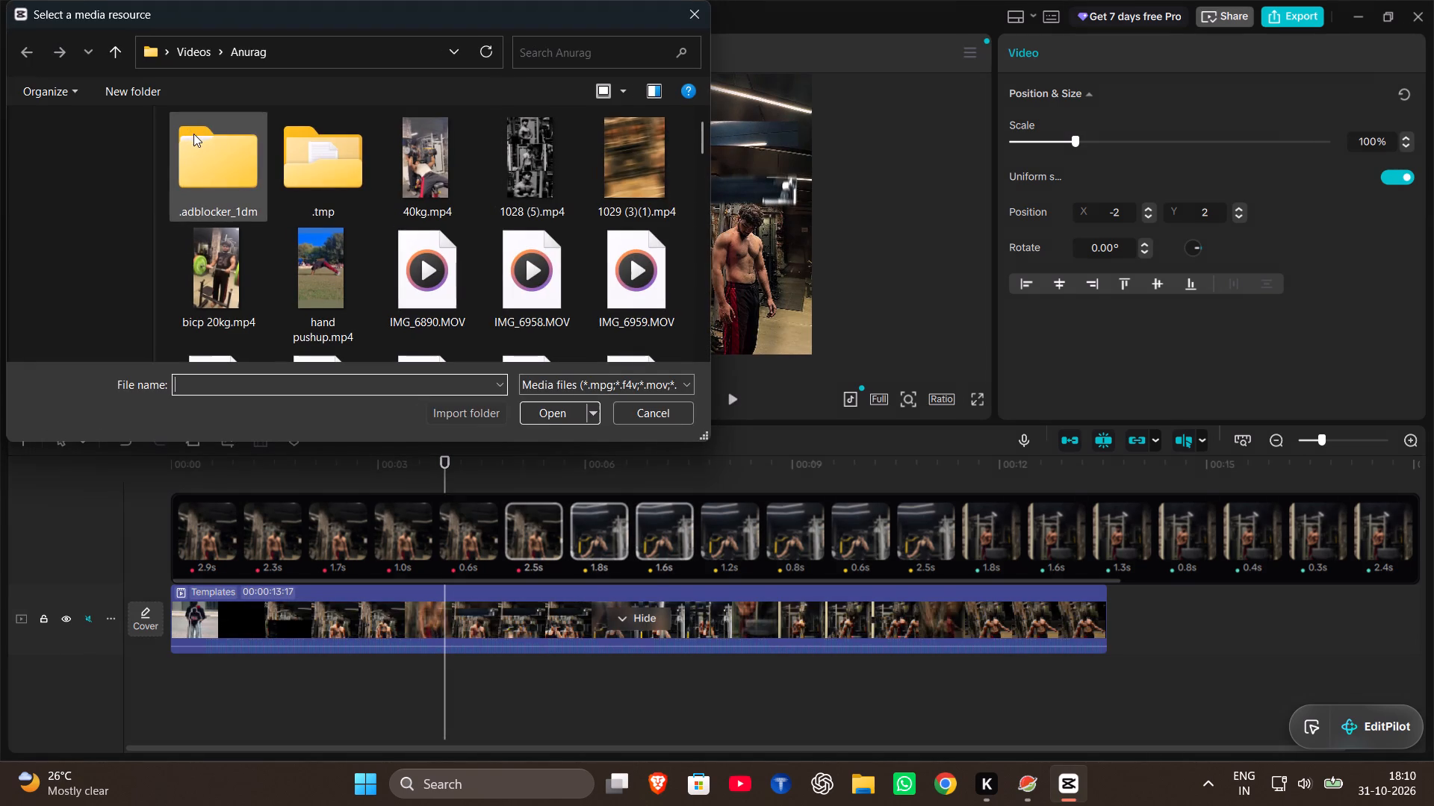
pyautogui.click(618, 47)
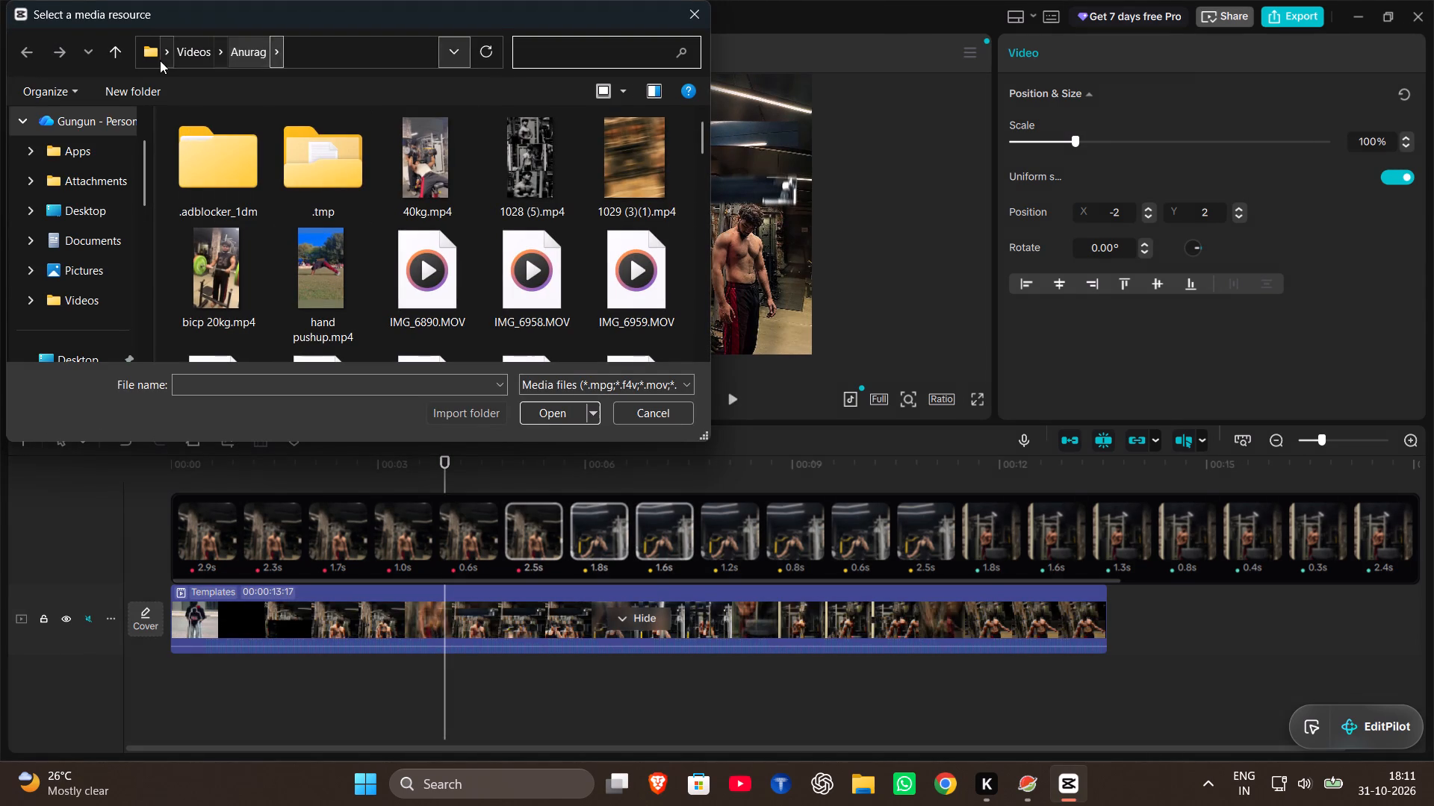
pyautogui.scroll(20, 68, 165)
pyautogui.click(69, 143)
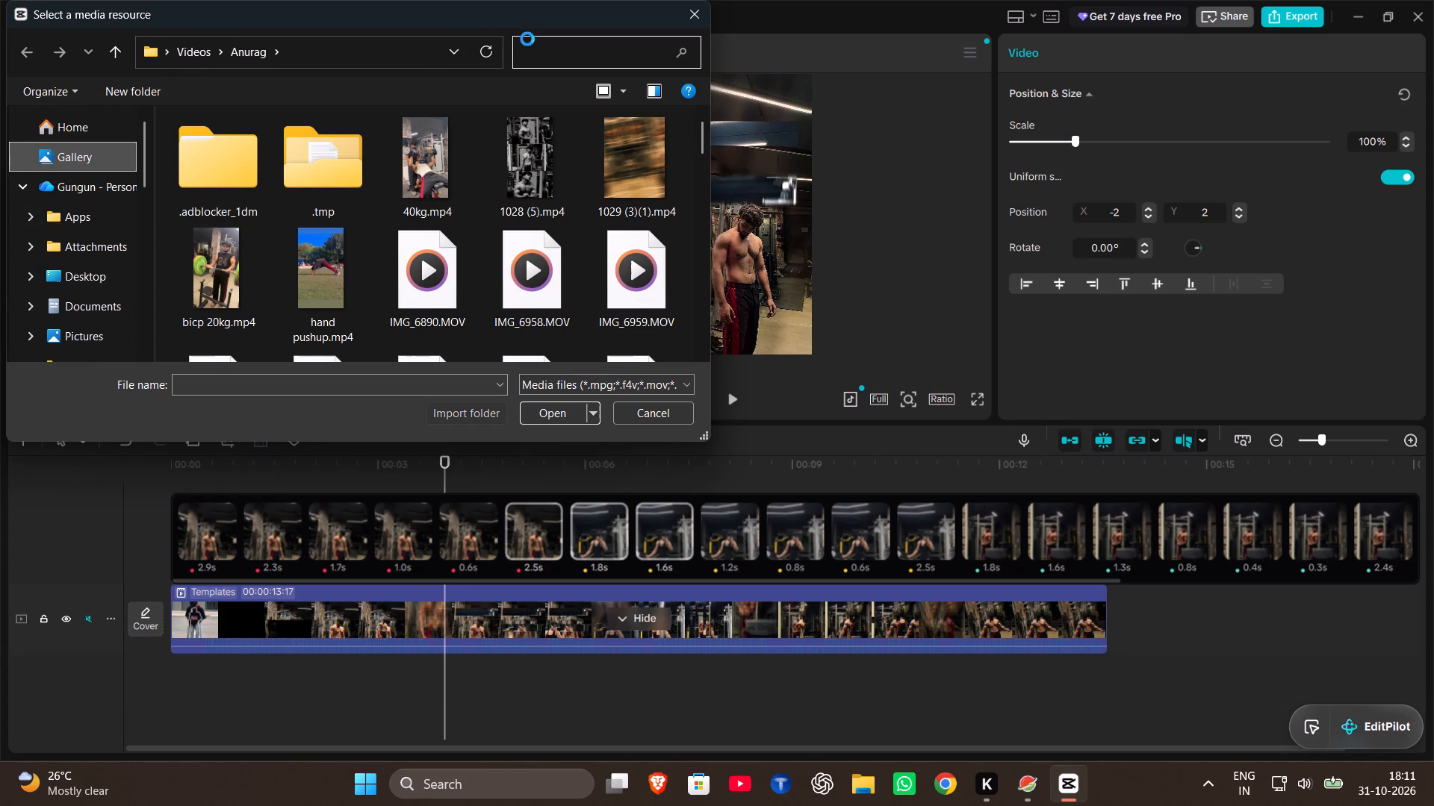
pyautogui.click(556, 49)
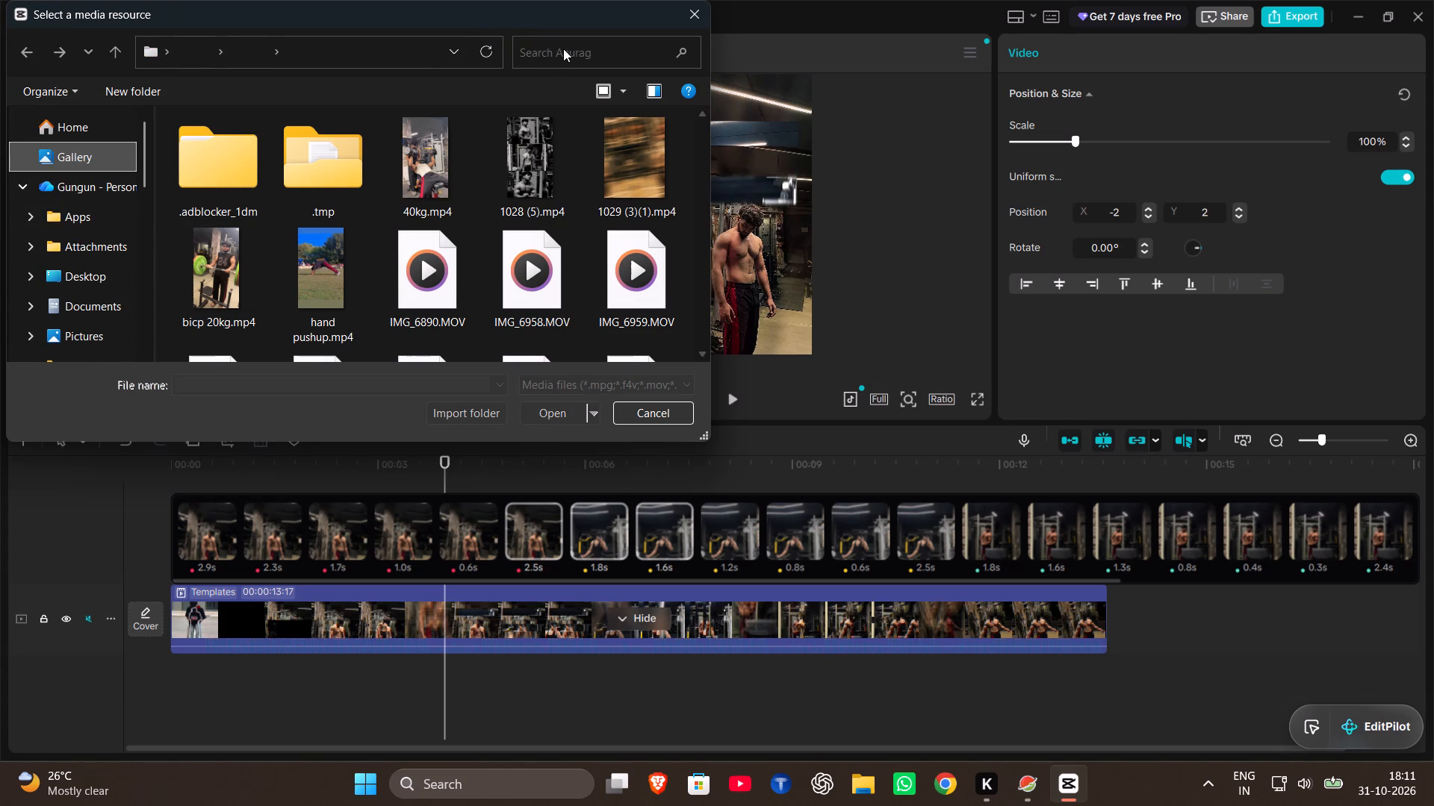
pyautogui.click(563, 49)
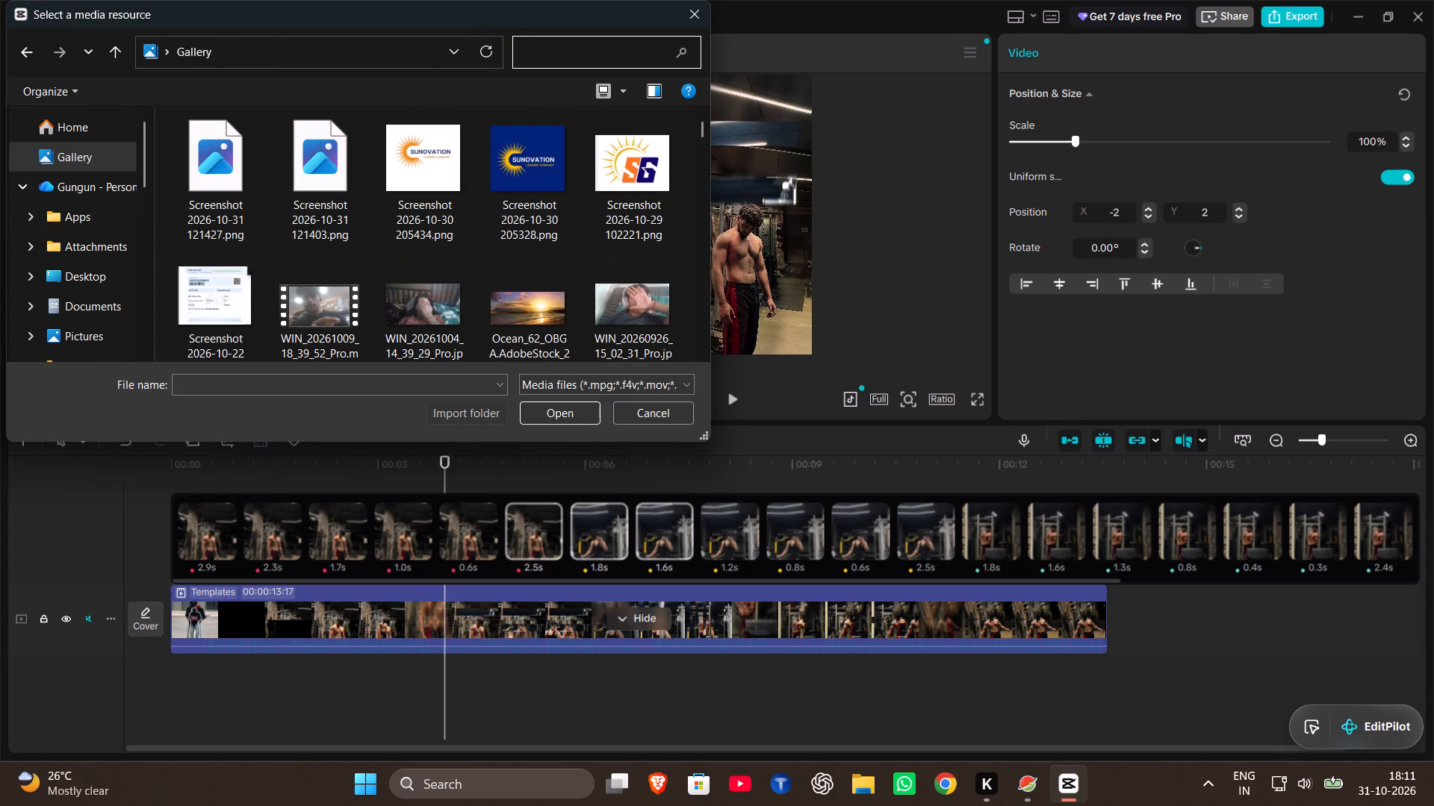
pyautogui.write('mo')
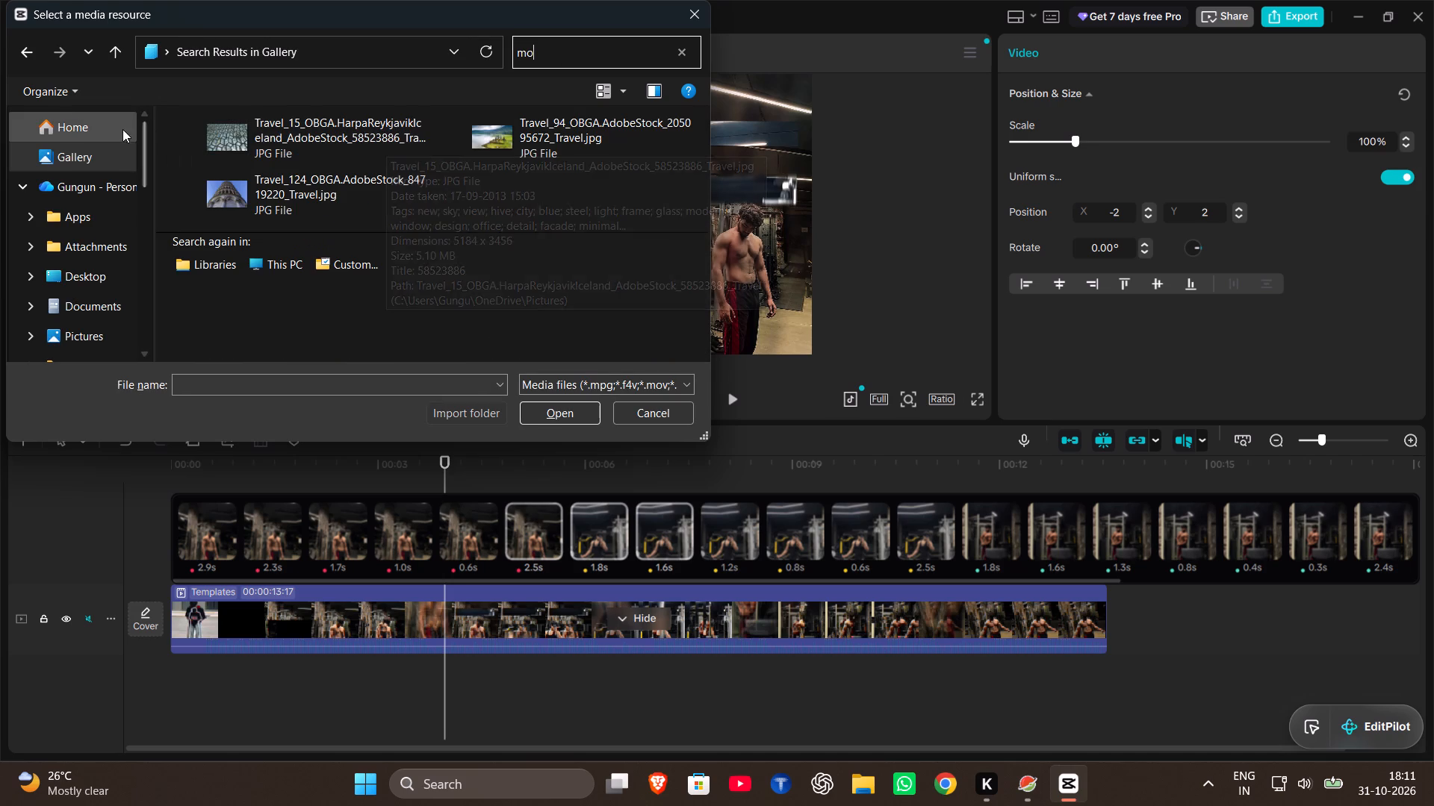
# Search the Home location for "mon" and import MONTAGEM-BRAVO-Version-Tiktok.mp3.
pyautogui.click(69, 116)
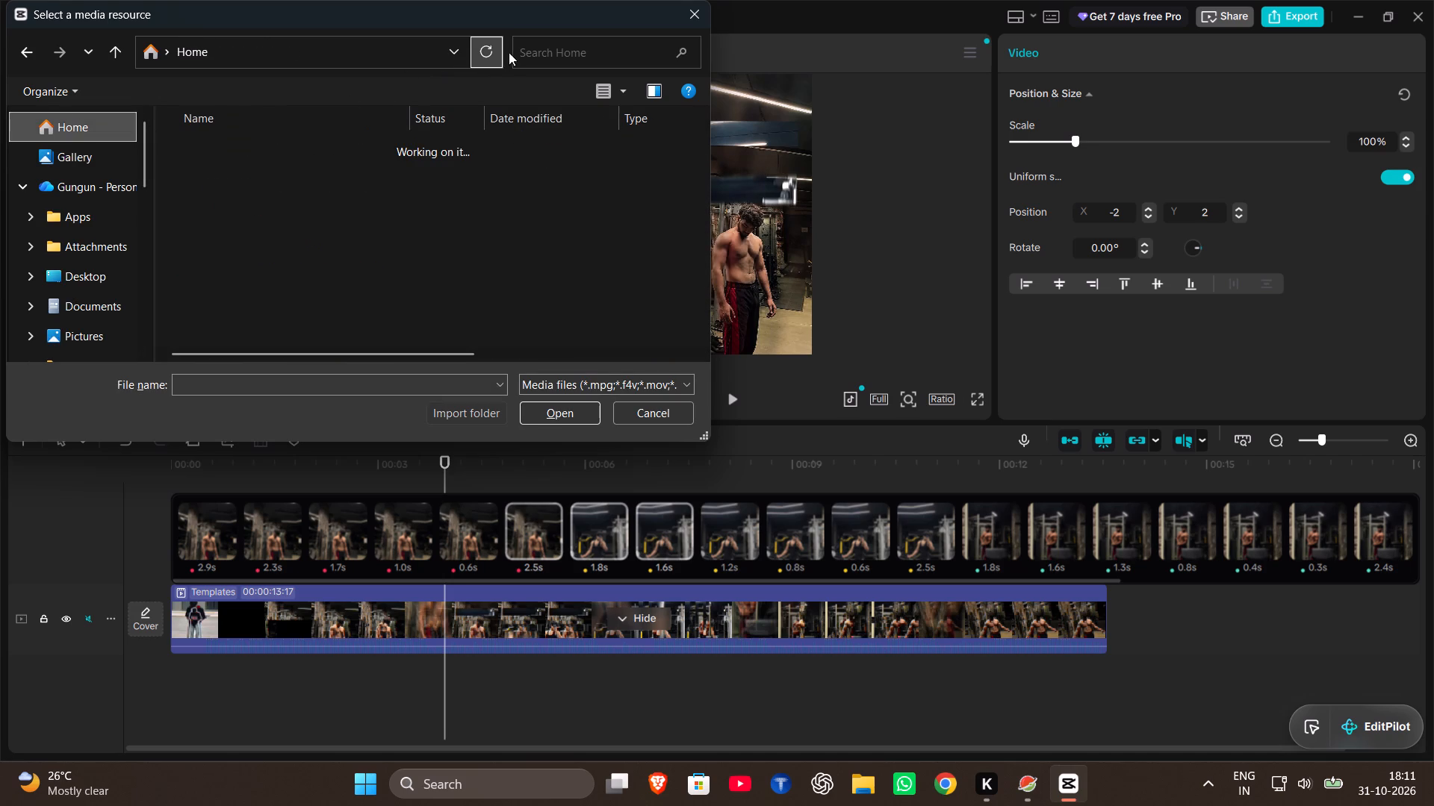
pyautogui.click(536, 47)
pyautogui.write('mon')
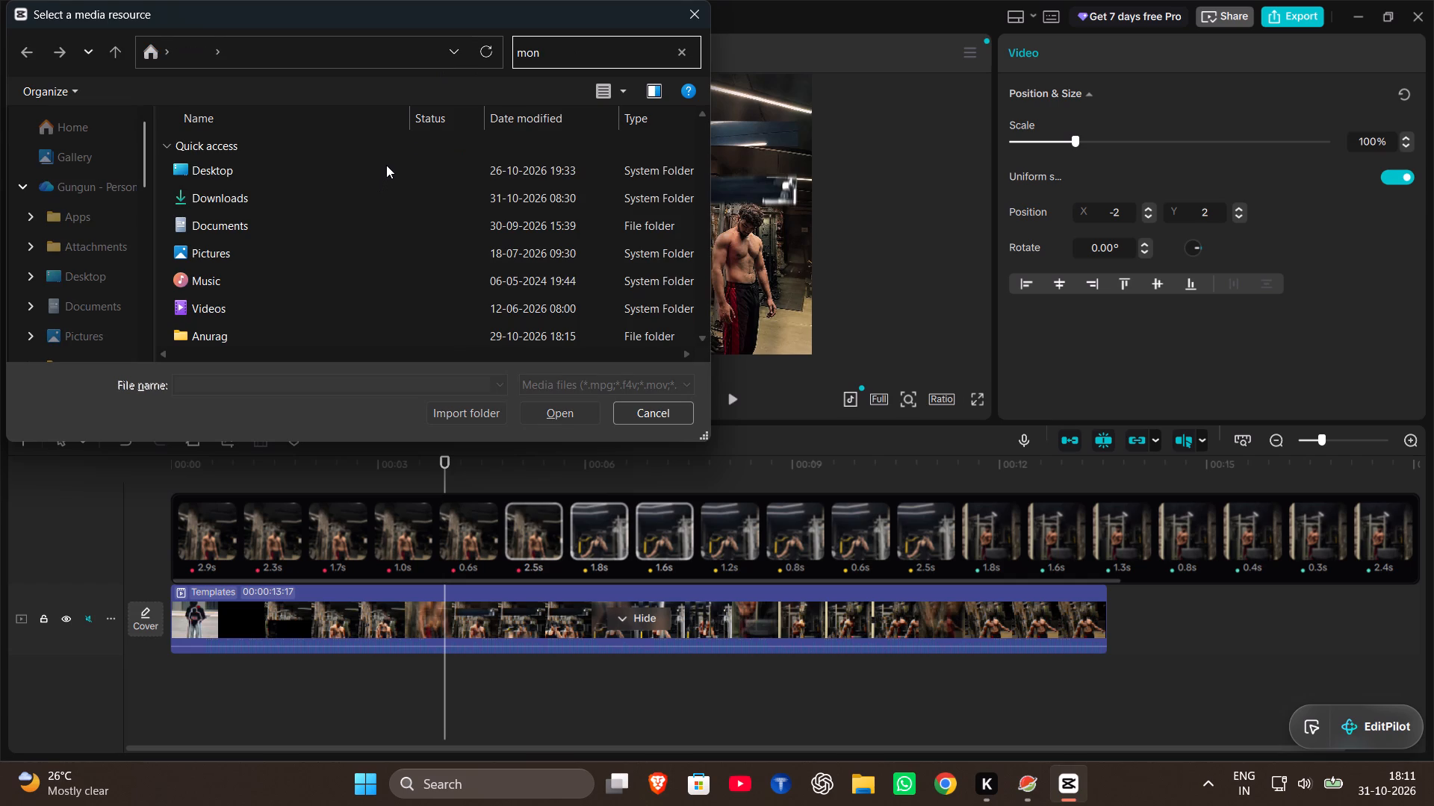
pyautogui.scroll(-4, 386, 165)
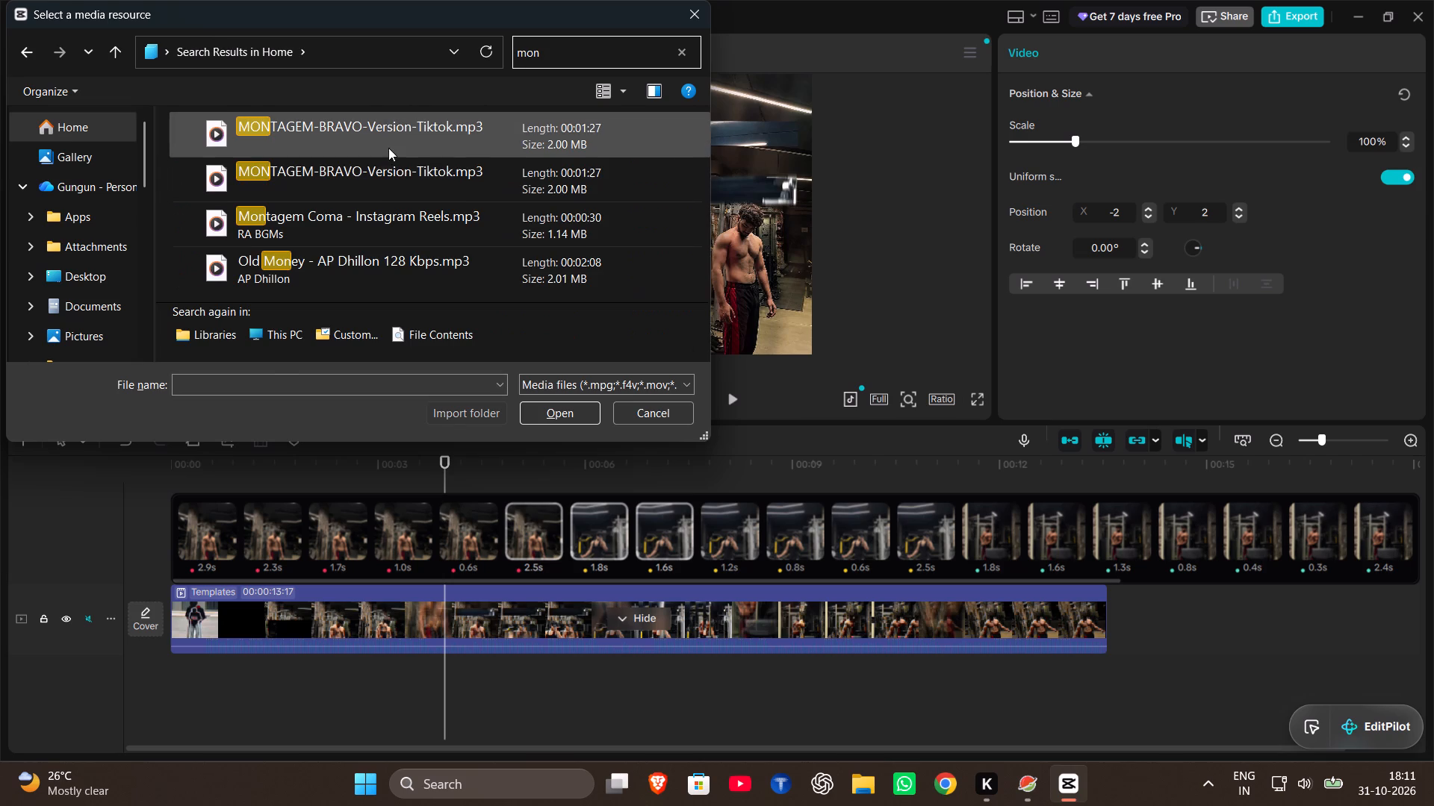
pyautogui.doubleClick(388, 122)
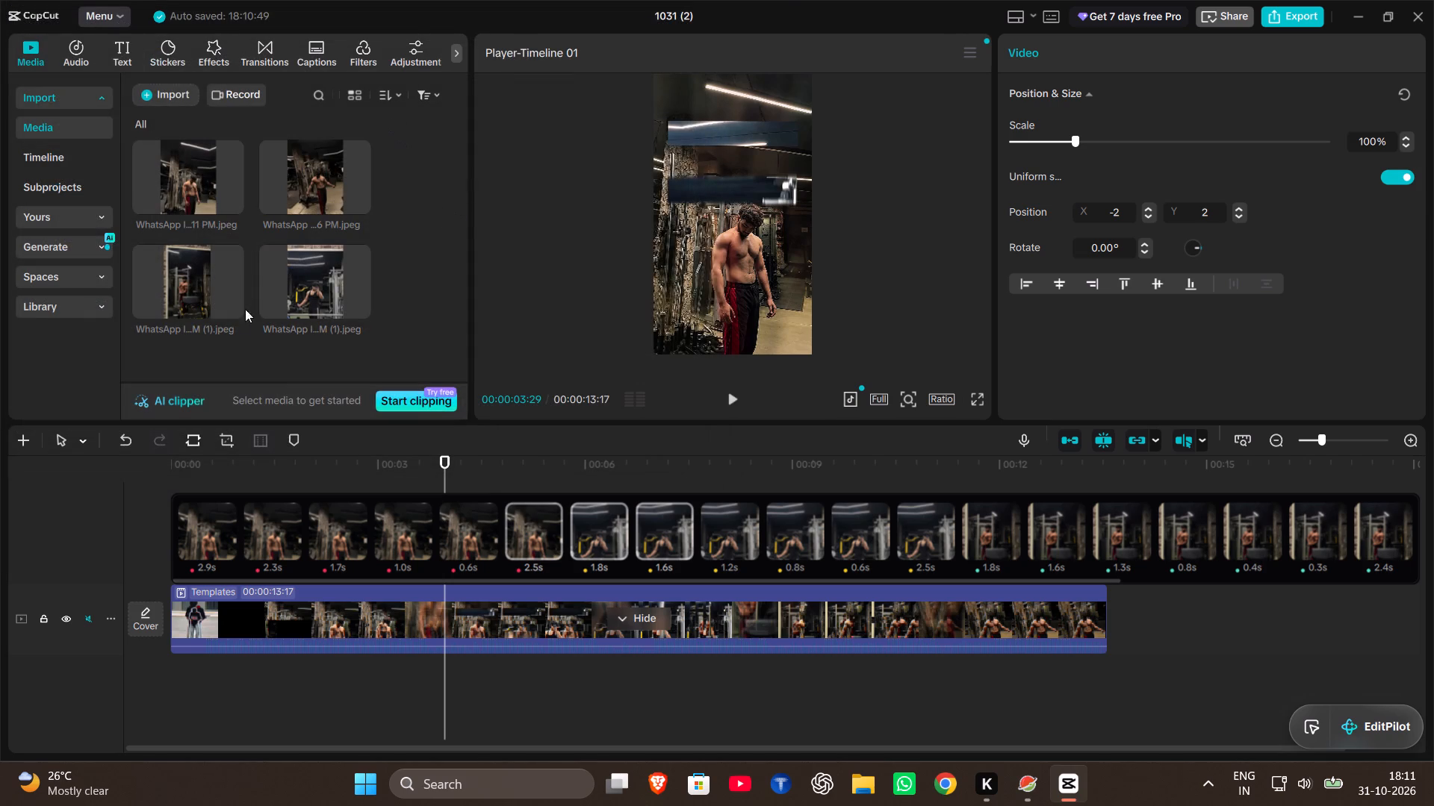
# Add the imported MONTAGEM-BRAVO music to the timeline and align its beginning with the start of the template video.
pyautogui.scroll(-11, 206, 346)
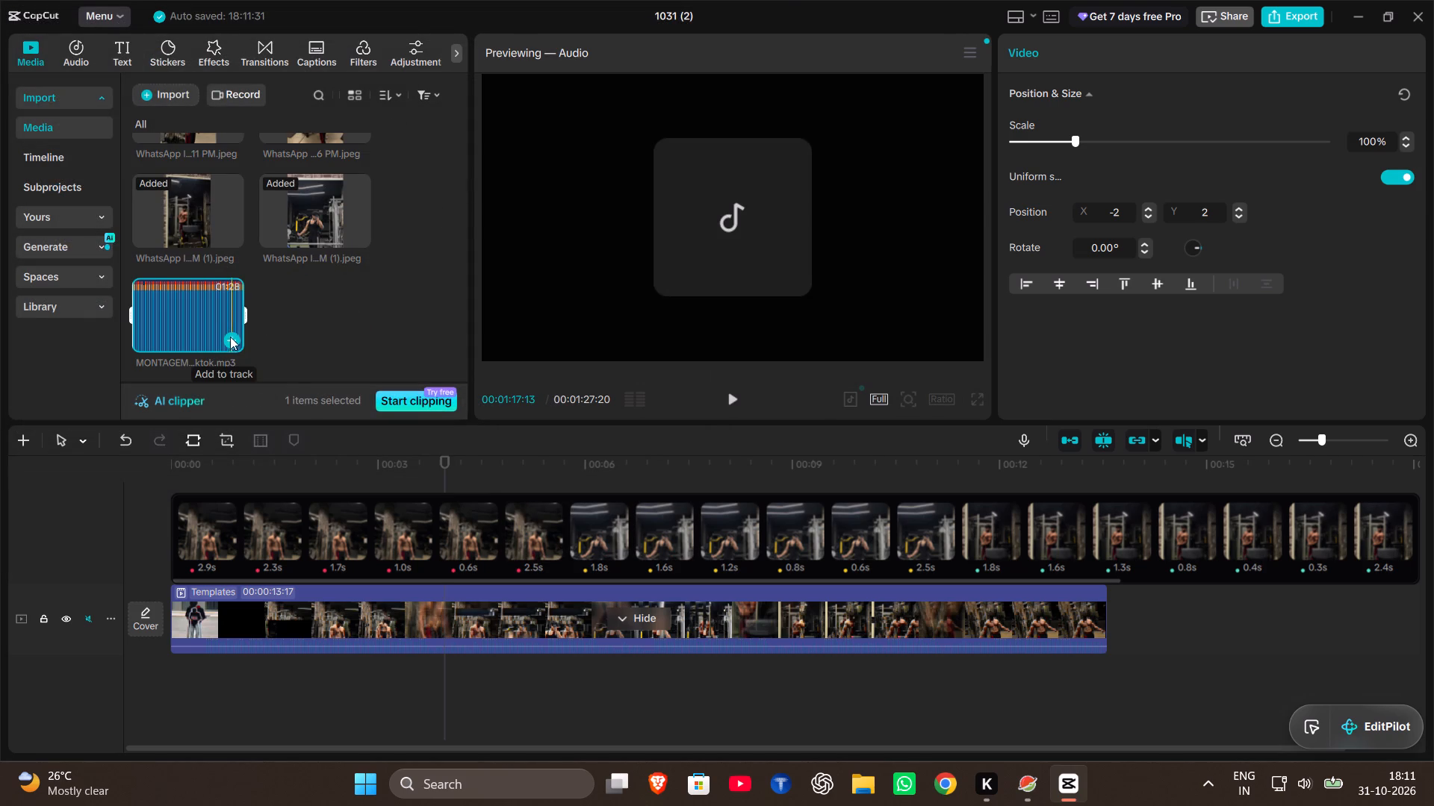
pyautogui.click(228, 341)
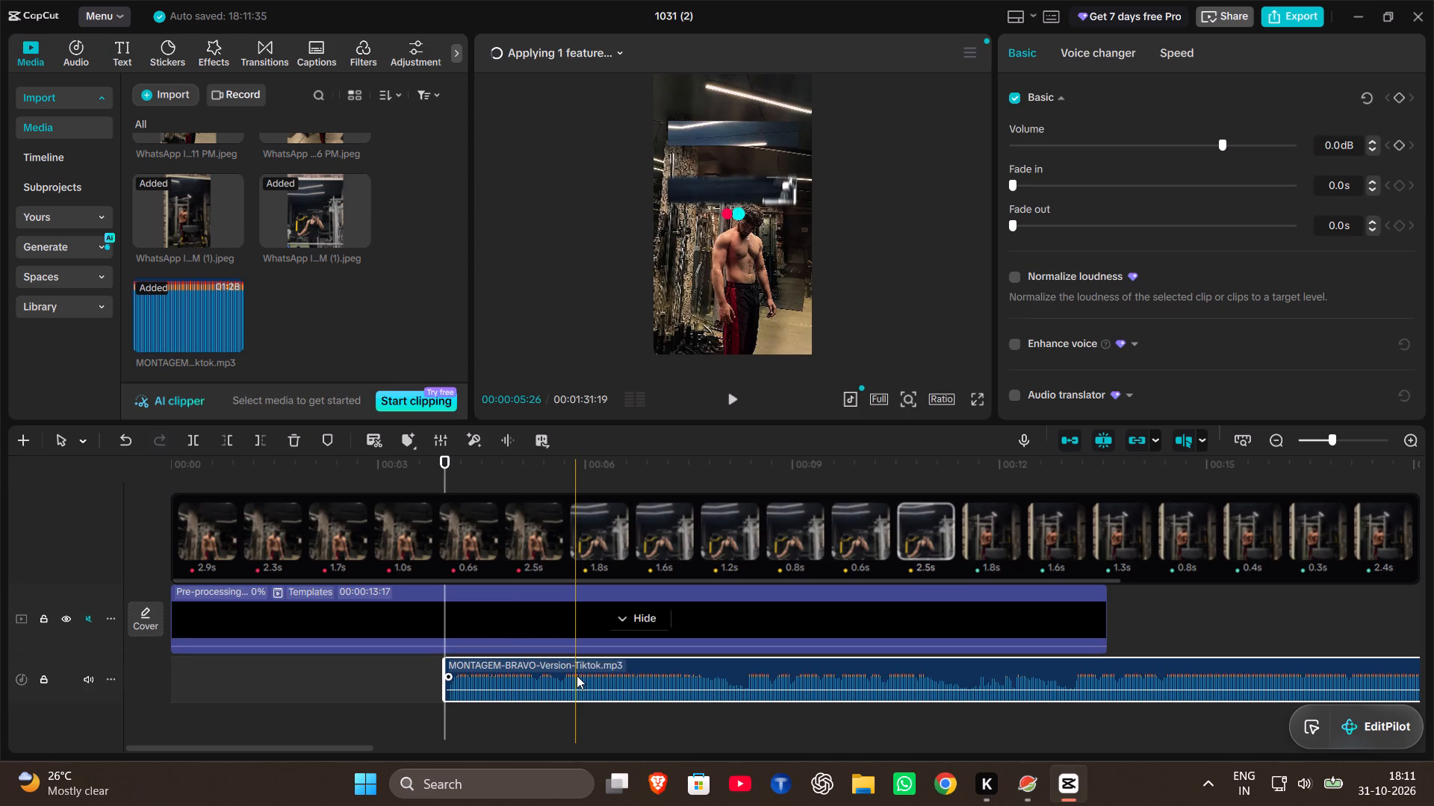
pyautogui.moveTo(577, 675); pyautogui.dragTo(562, 675)
pyautogui.moveTo(562, 675); pyautogui.dragTo(300, 675)
# Play the video from the beginning to check how the music fits the photo transitions.
pyautogui.click(177, 719)
pyautogui.press('space')
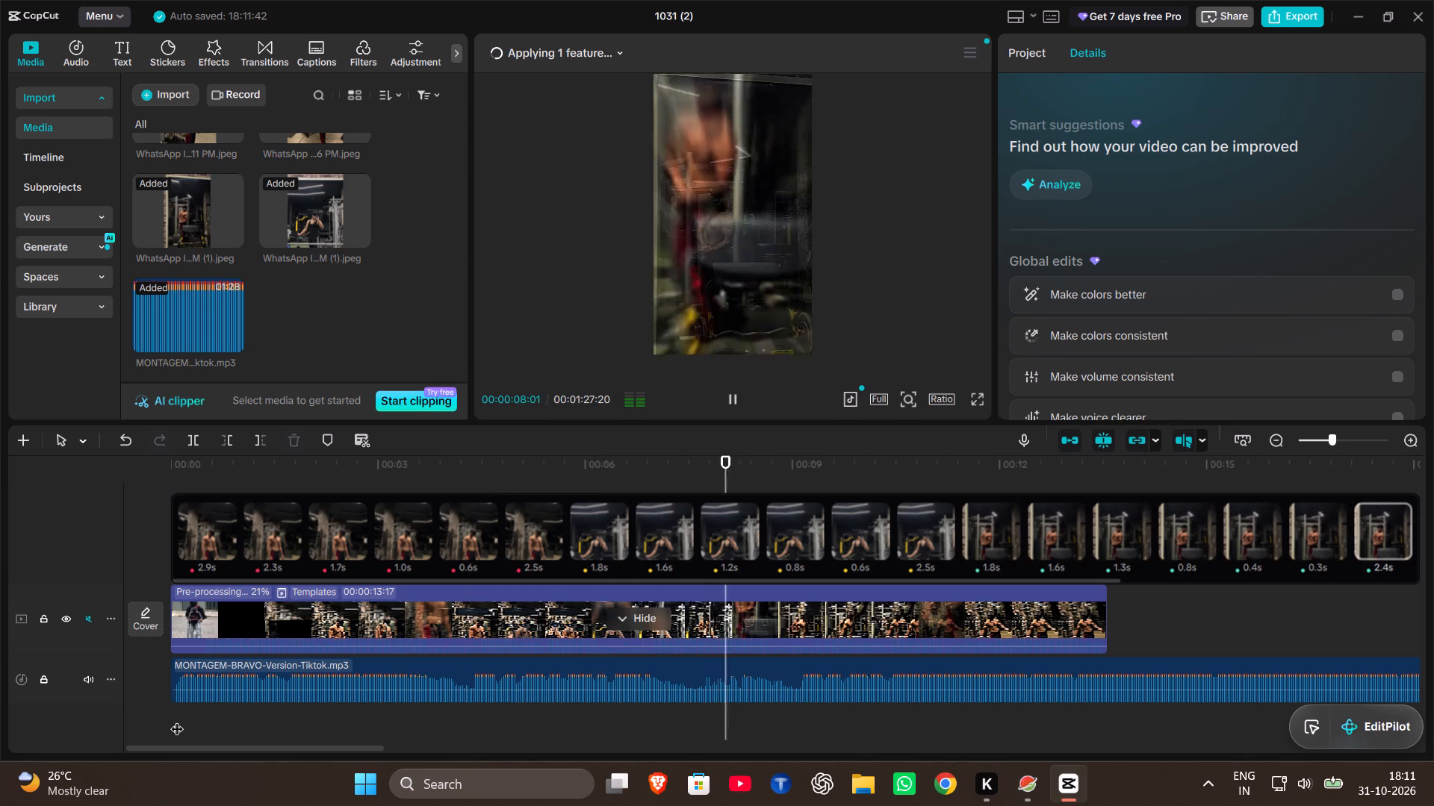
pyautogui.press('space')
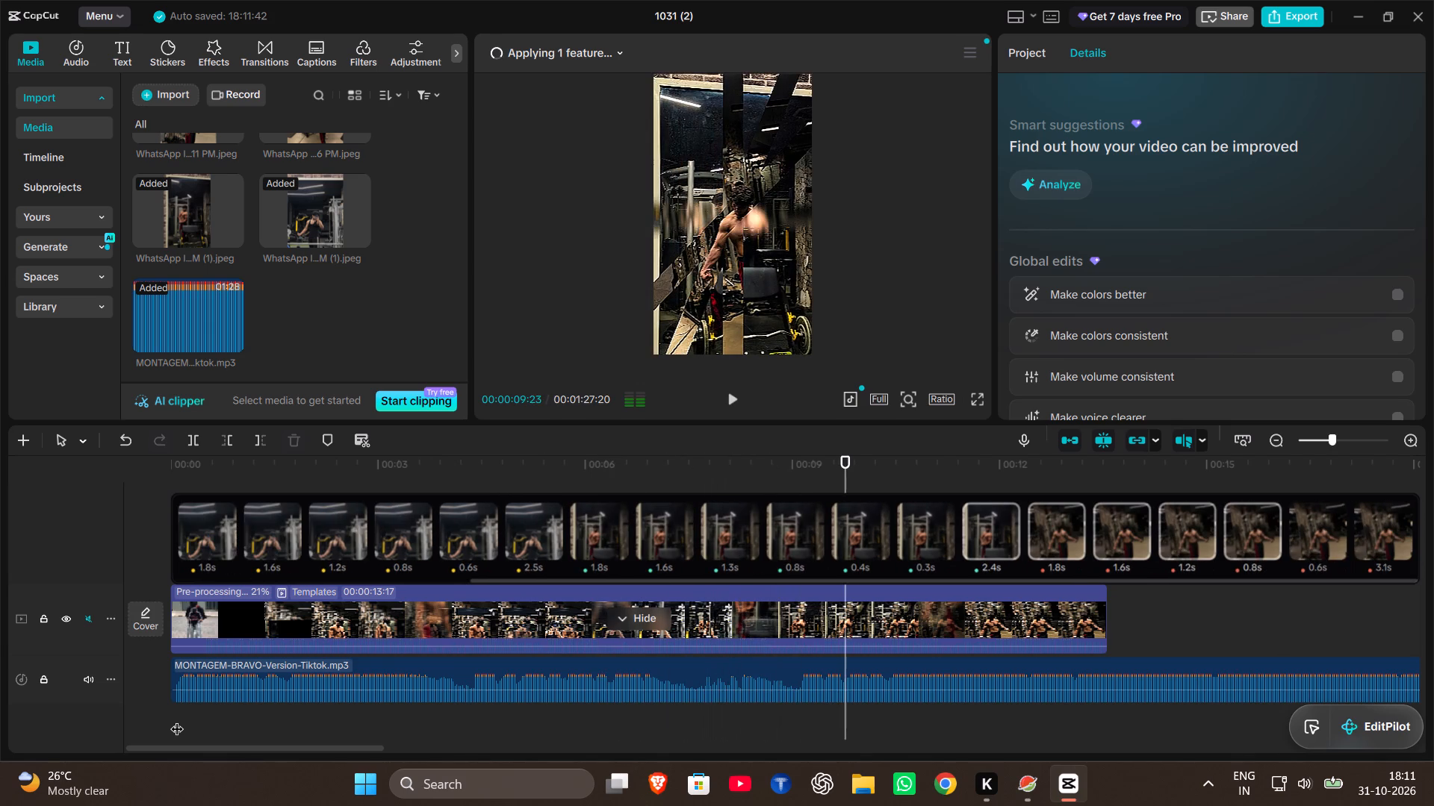
# Split the music clip at 00:00:08:17 and delete the part before the cut.
pyautogui.click(760, 660)
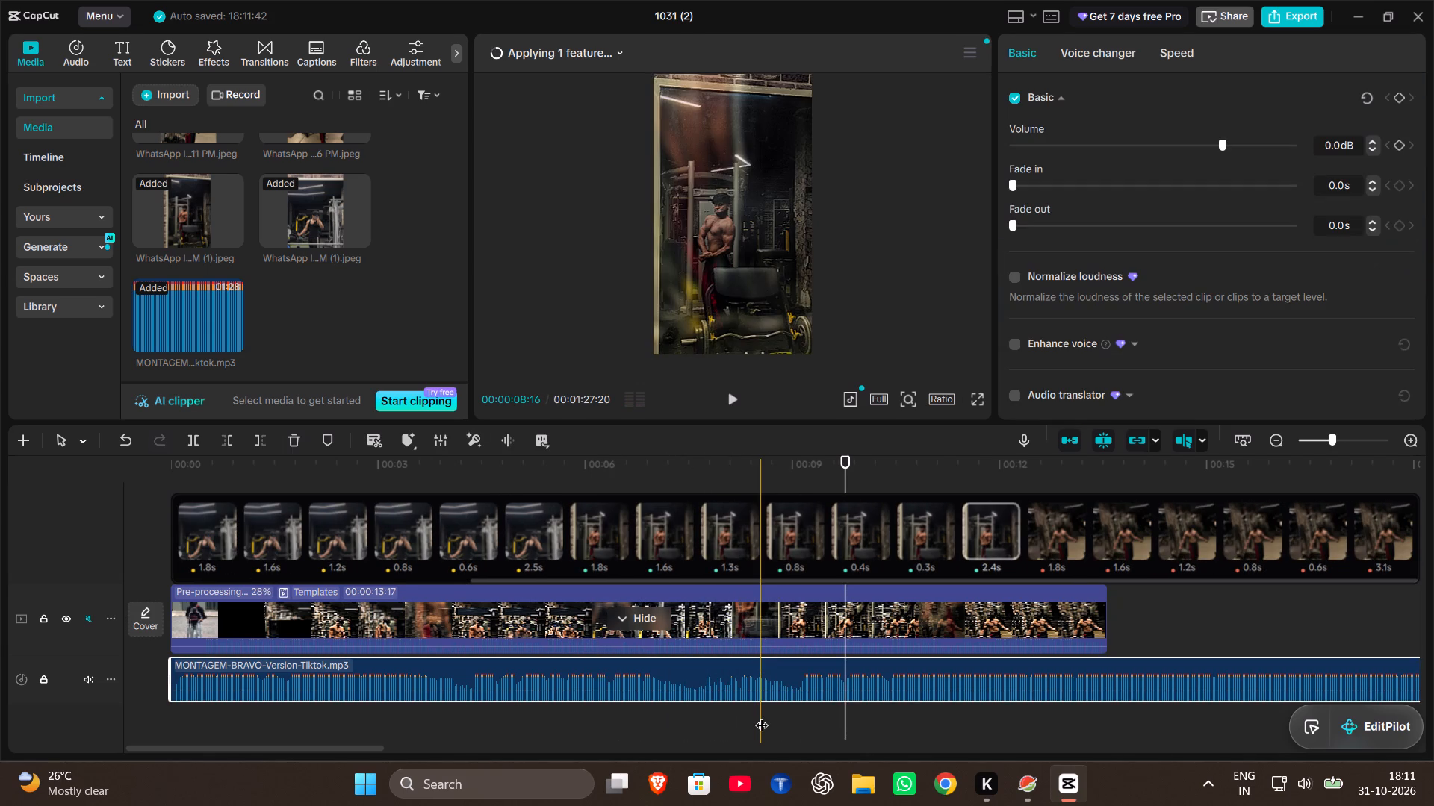
pyautogui.click(762, 716)
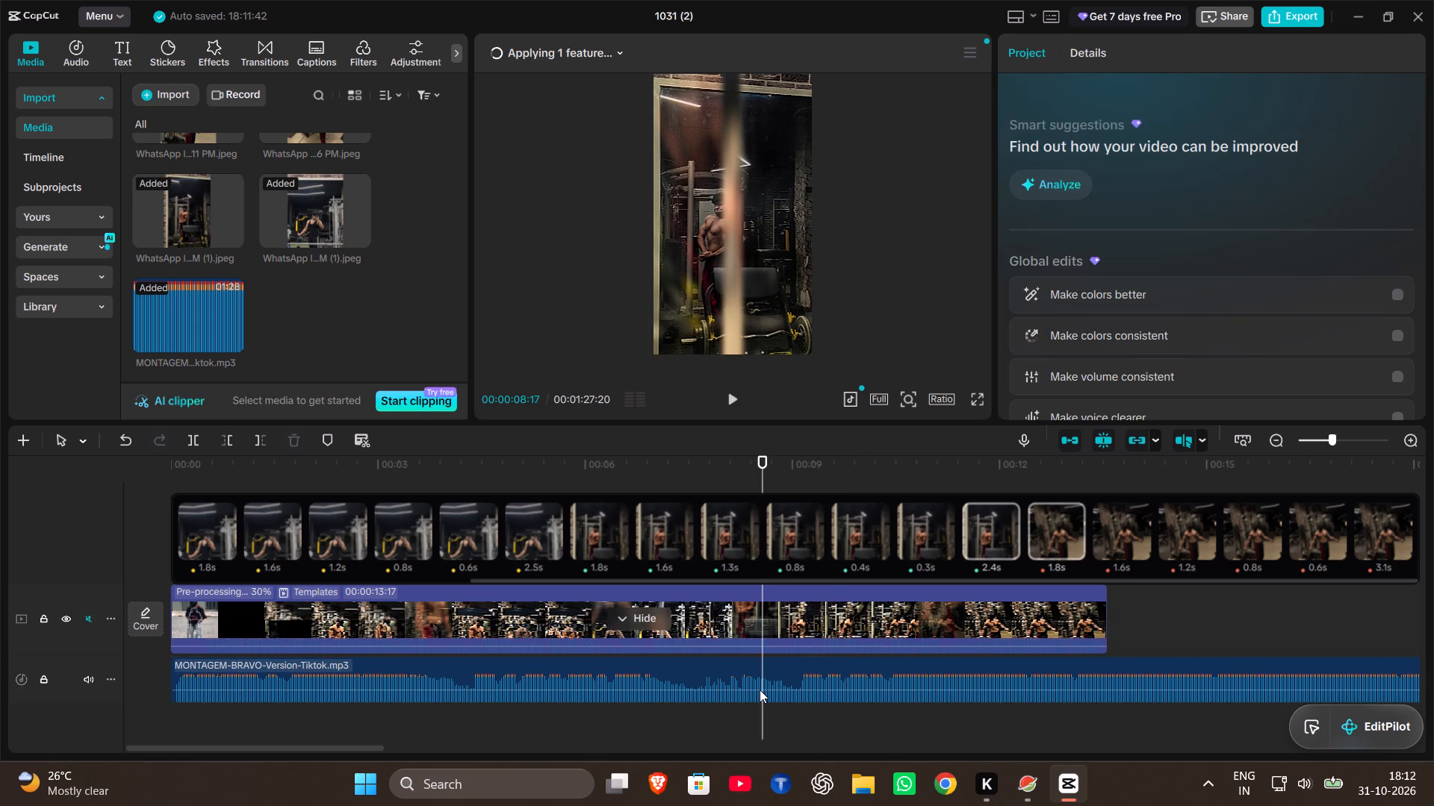
pyautogui.click(759, 687)
pyautogui.click(196, 435)
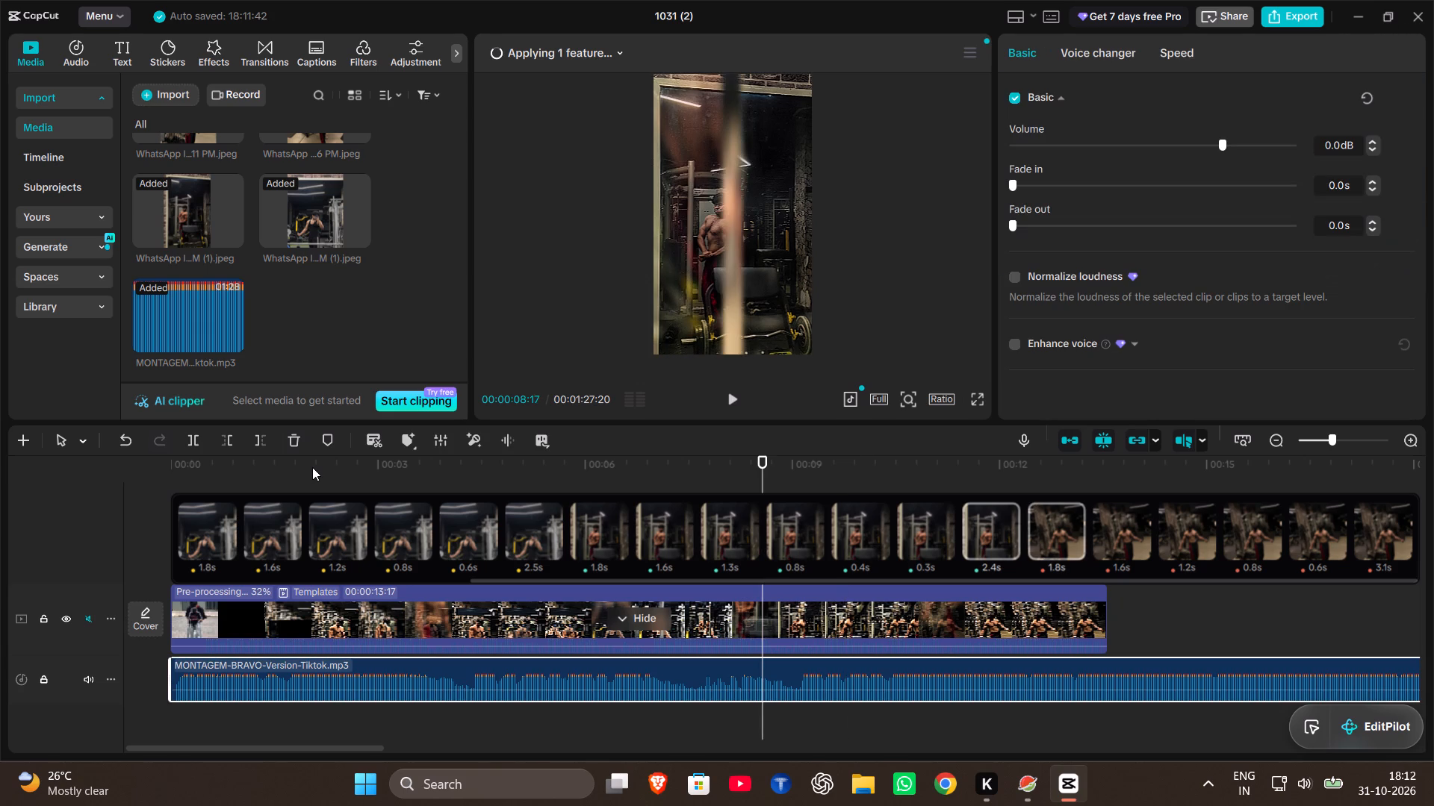
pyautogui.click(401, 674)
pyautogui.press('BackSpace')
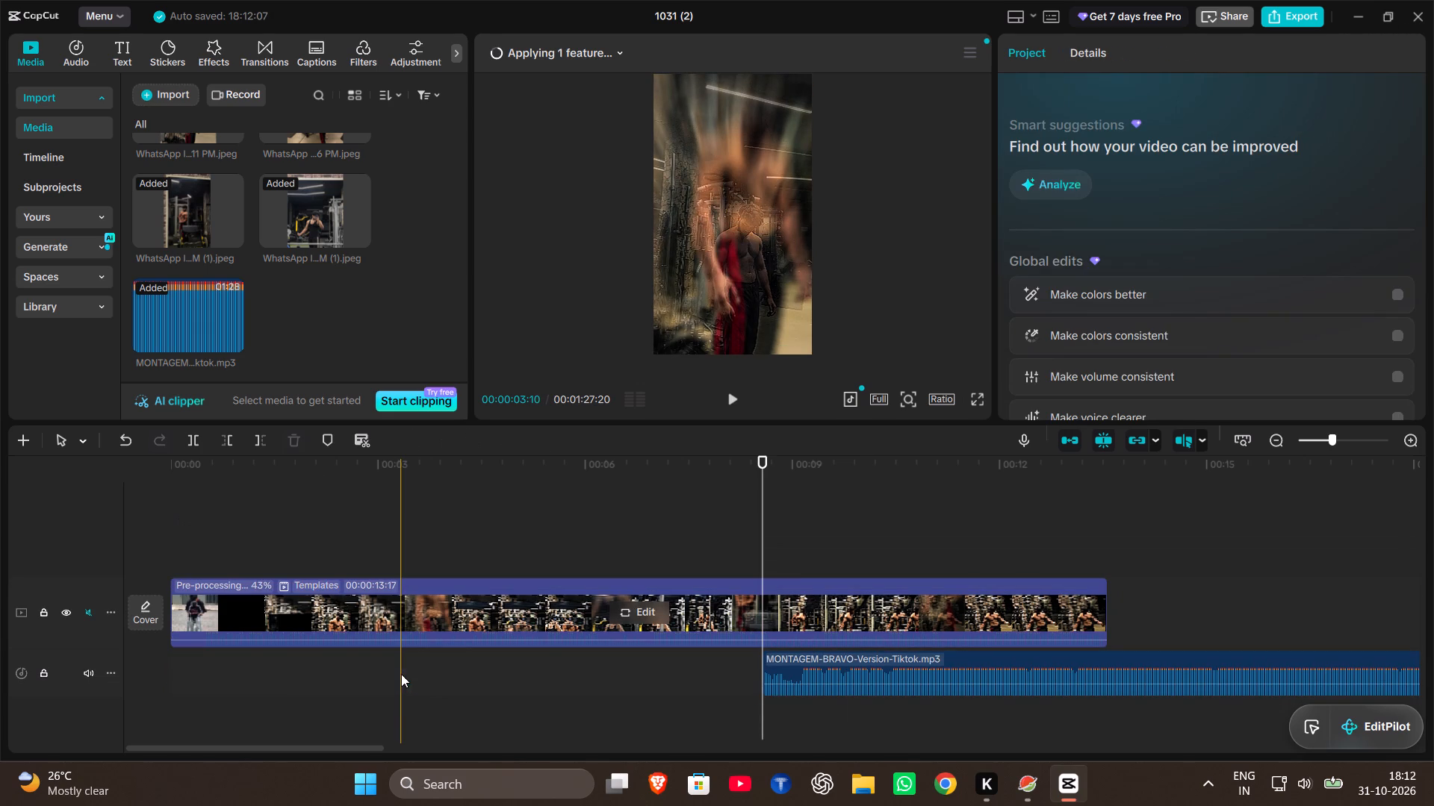
# Move the remaining music clip to the very start of the timeline at 00:00.
pyautogui.click(786, 677)
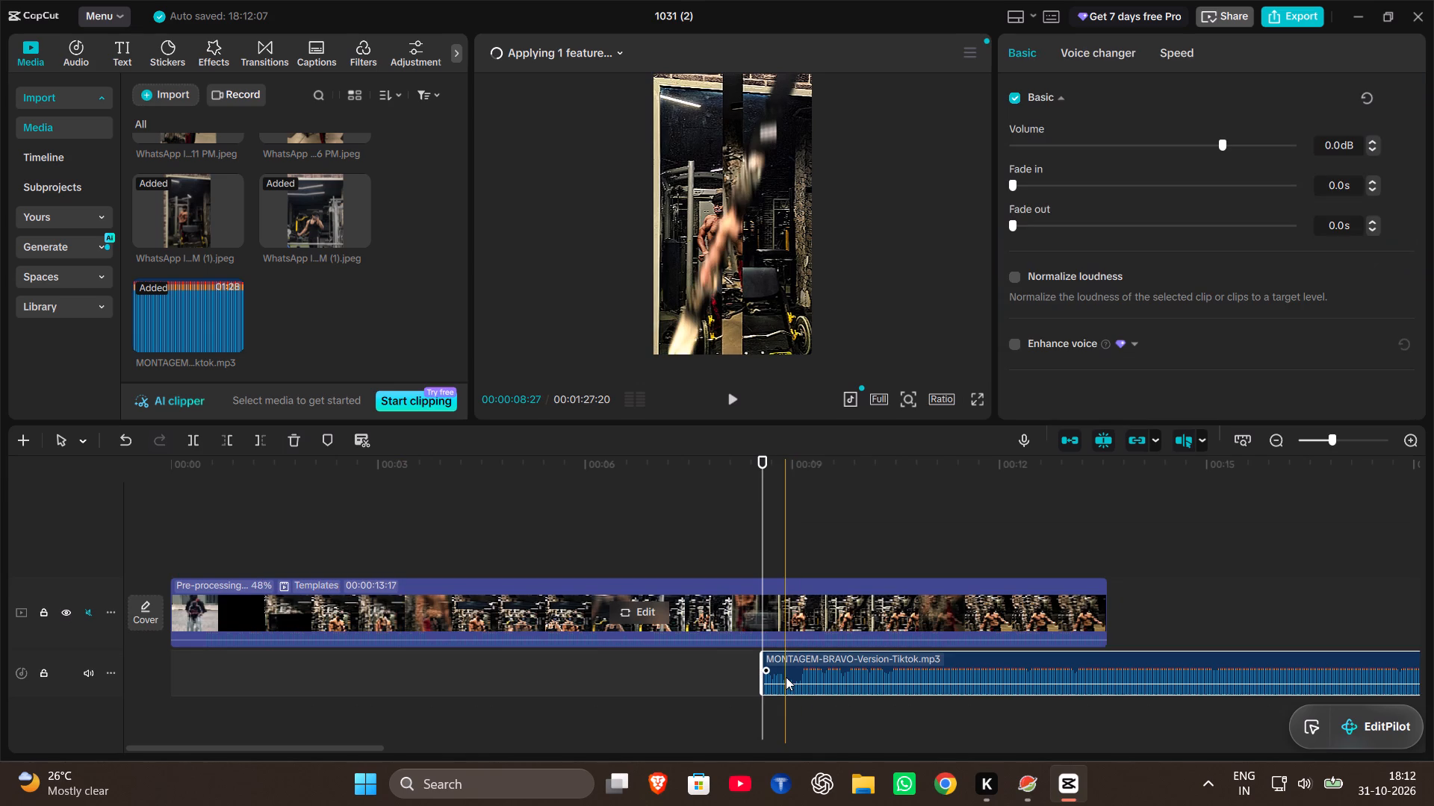
pyautogui.moveTo(786, 677); pyautogui.dragTo(409, 685)
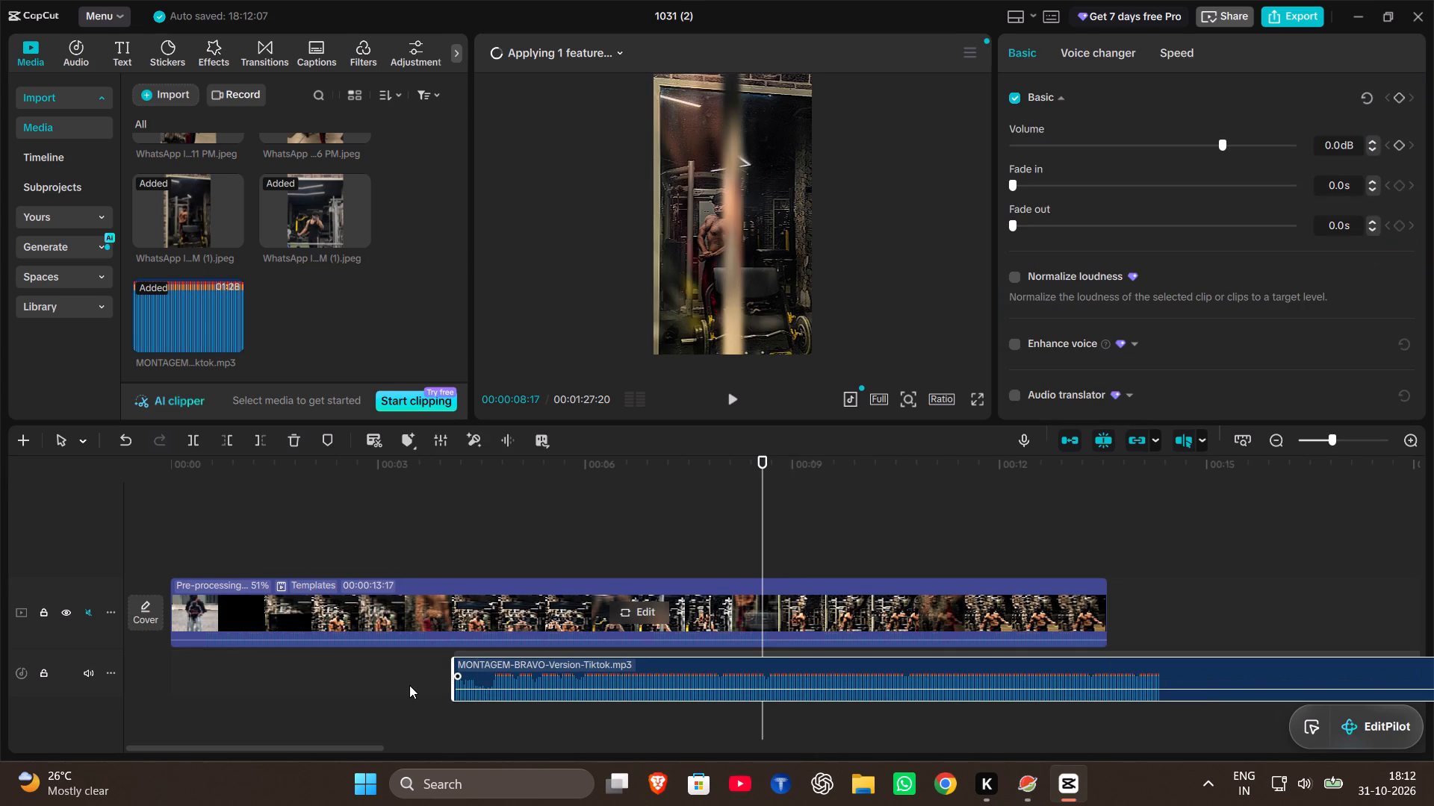
pyautogui.moveTo(409, 685); pyautogui.dragTo(183, 687)
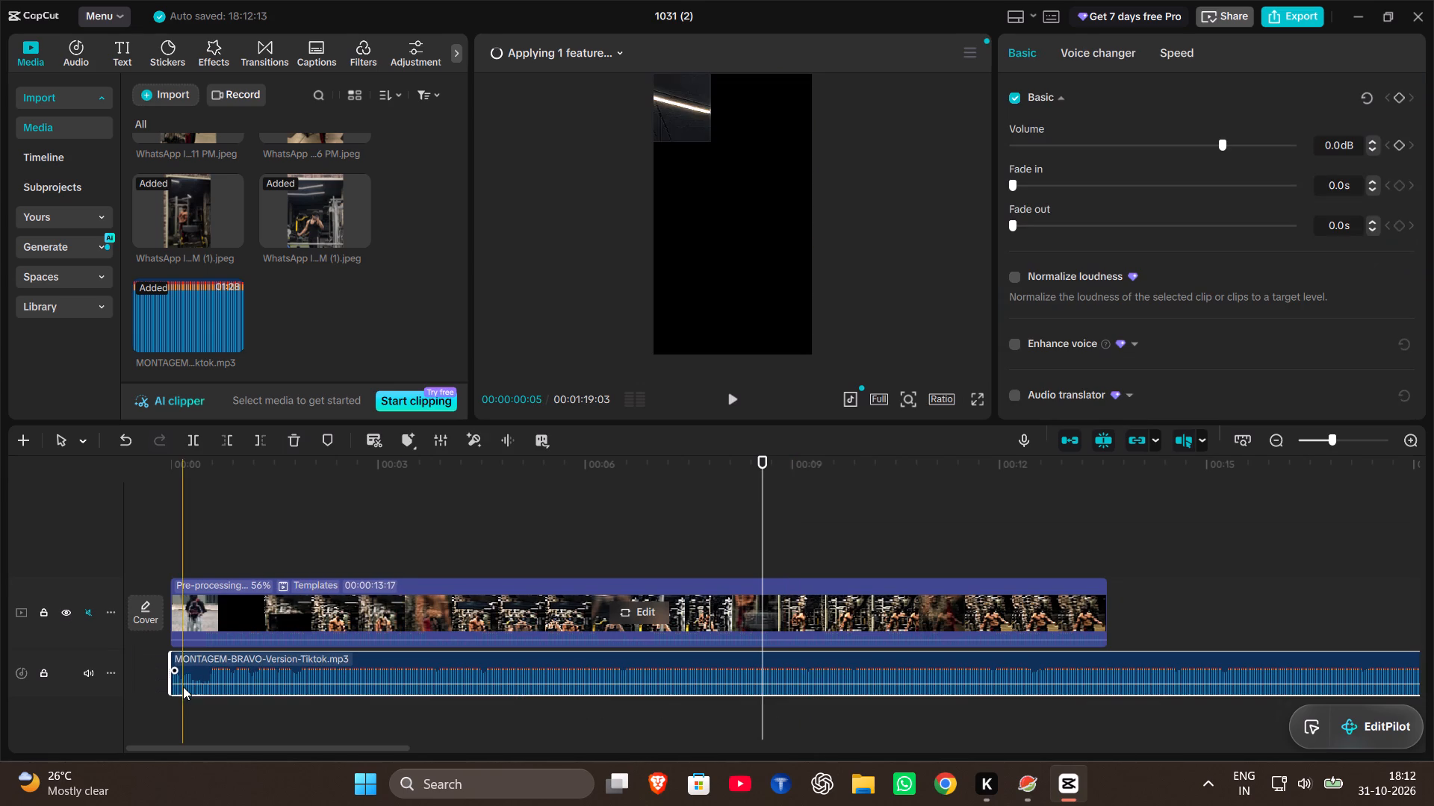
# Play the video from the beginning to check the trimmed music against the transitions.
pyautogui.click(173, 545)
pyautogui.press('space')
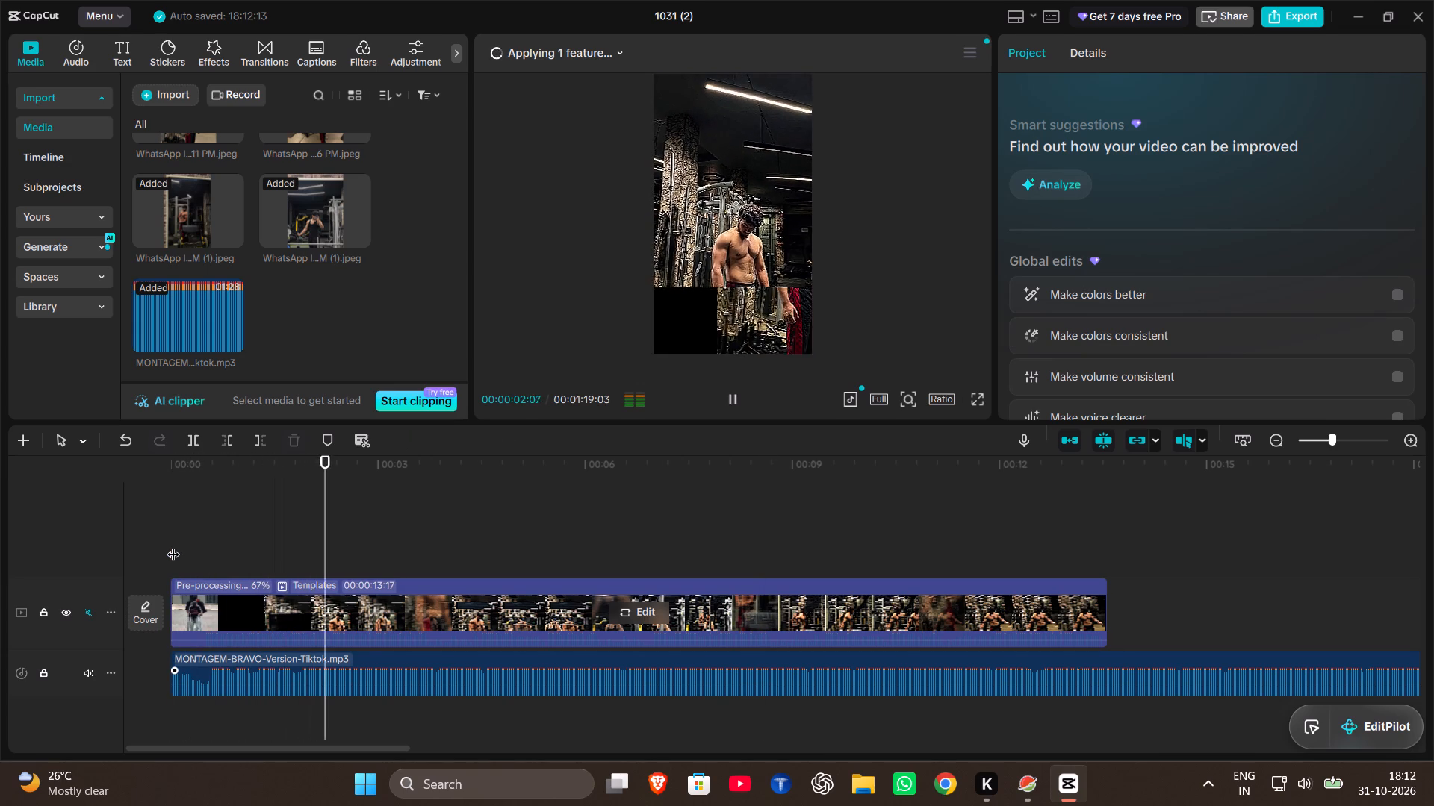
# Shift the music clip later so it begins at about 00:00:00:12.
pyautogui.moveTo(290, 655); pyautogui.dragTo(294, 655)
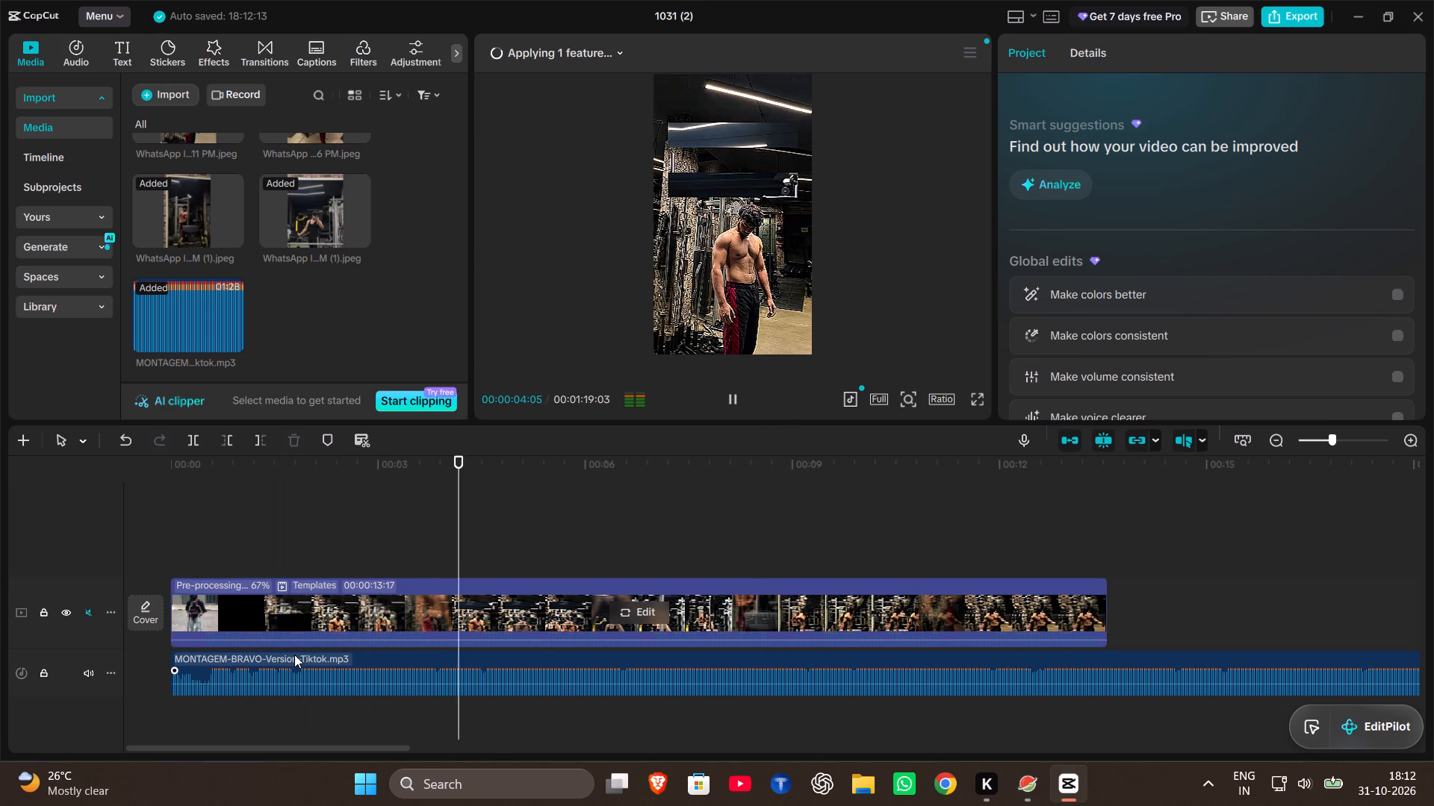
pyautogui.moveTo(294, 655); pyautogui.dragTo(317, 655)
pyautogui.rightClick(317, 655)
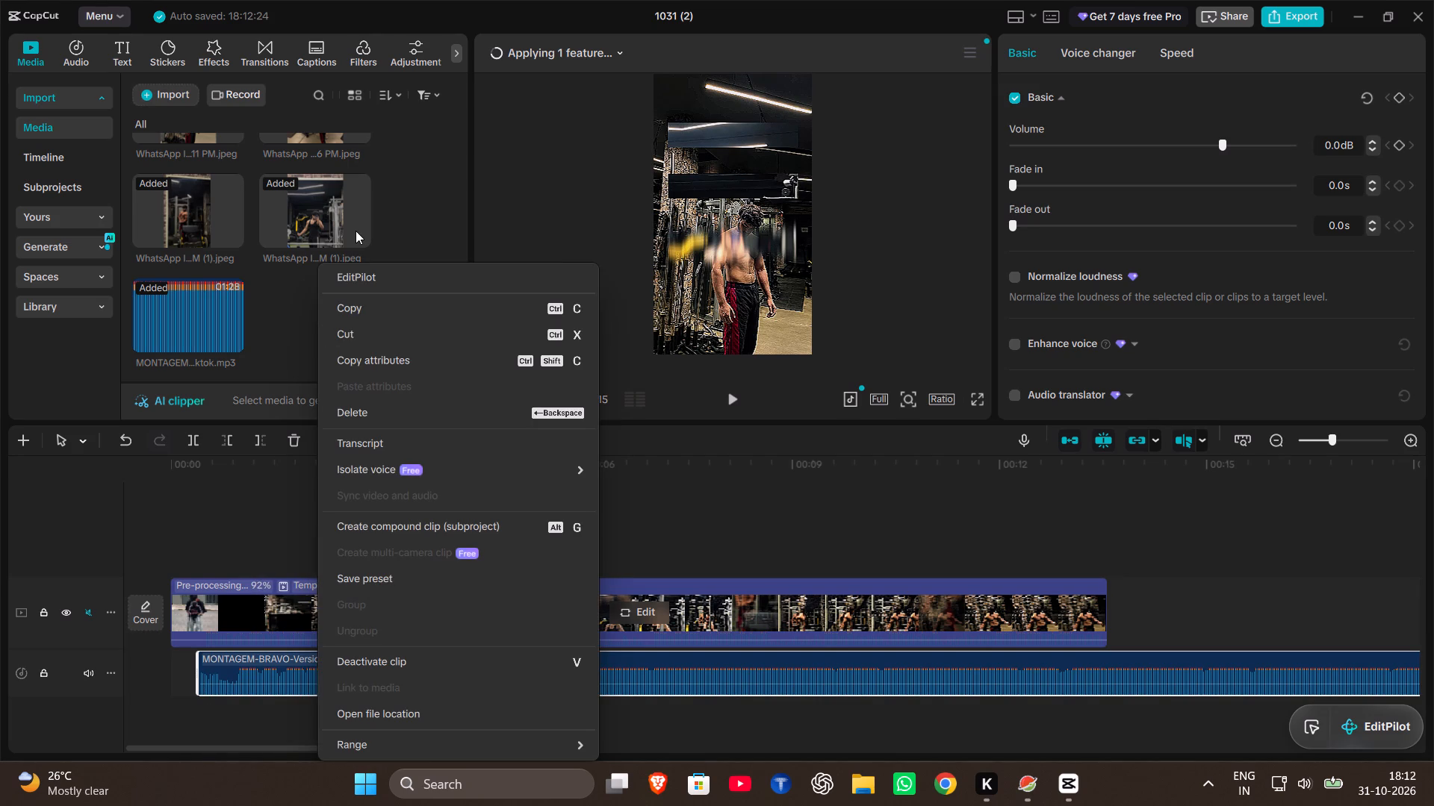
pyautogui.click(526, 265)
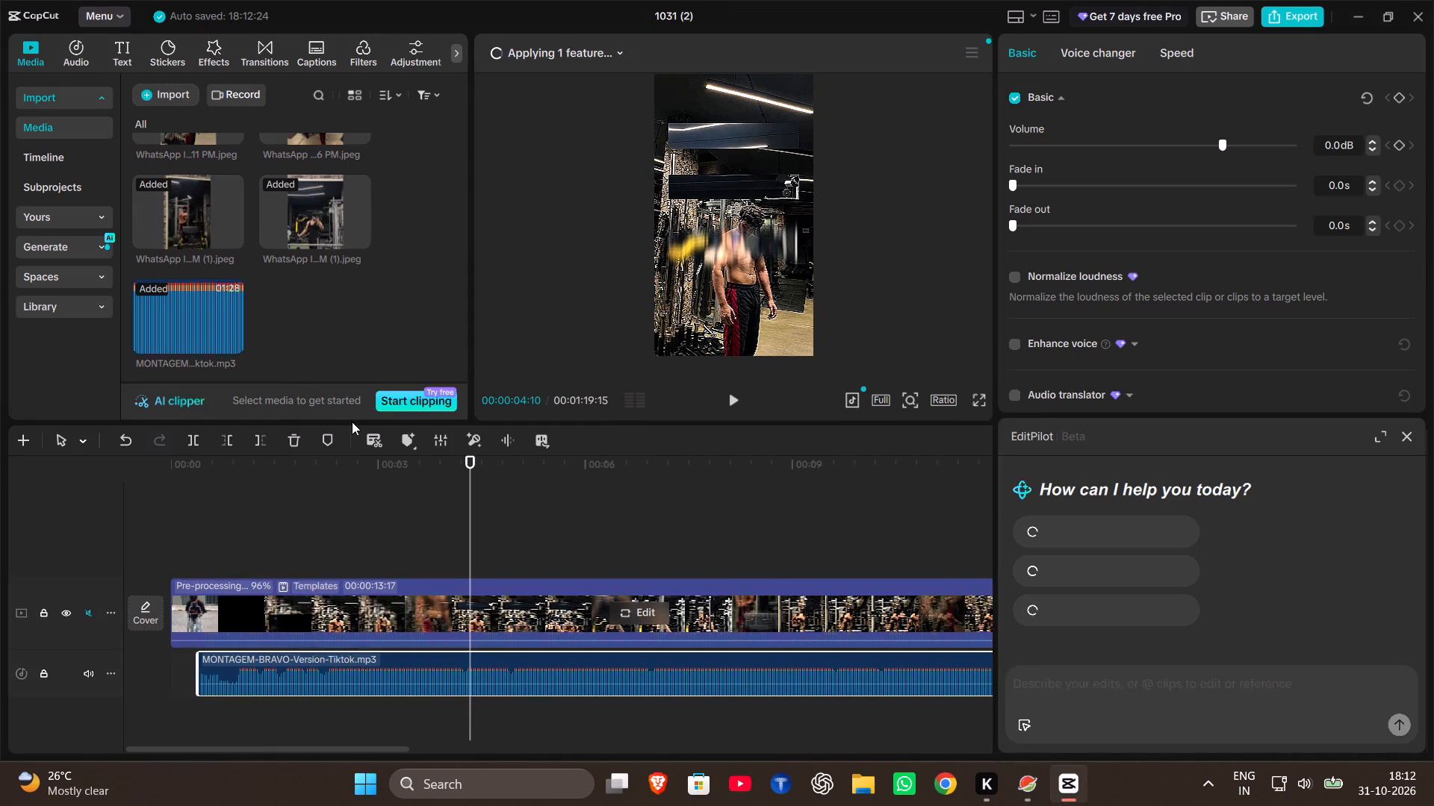
pyautogui.click(1404, 441)
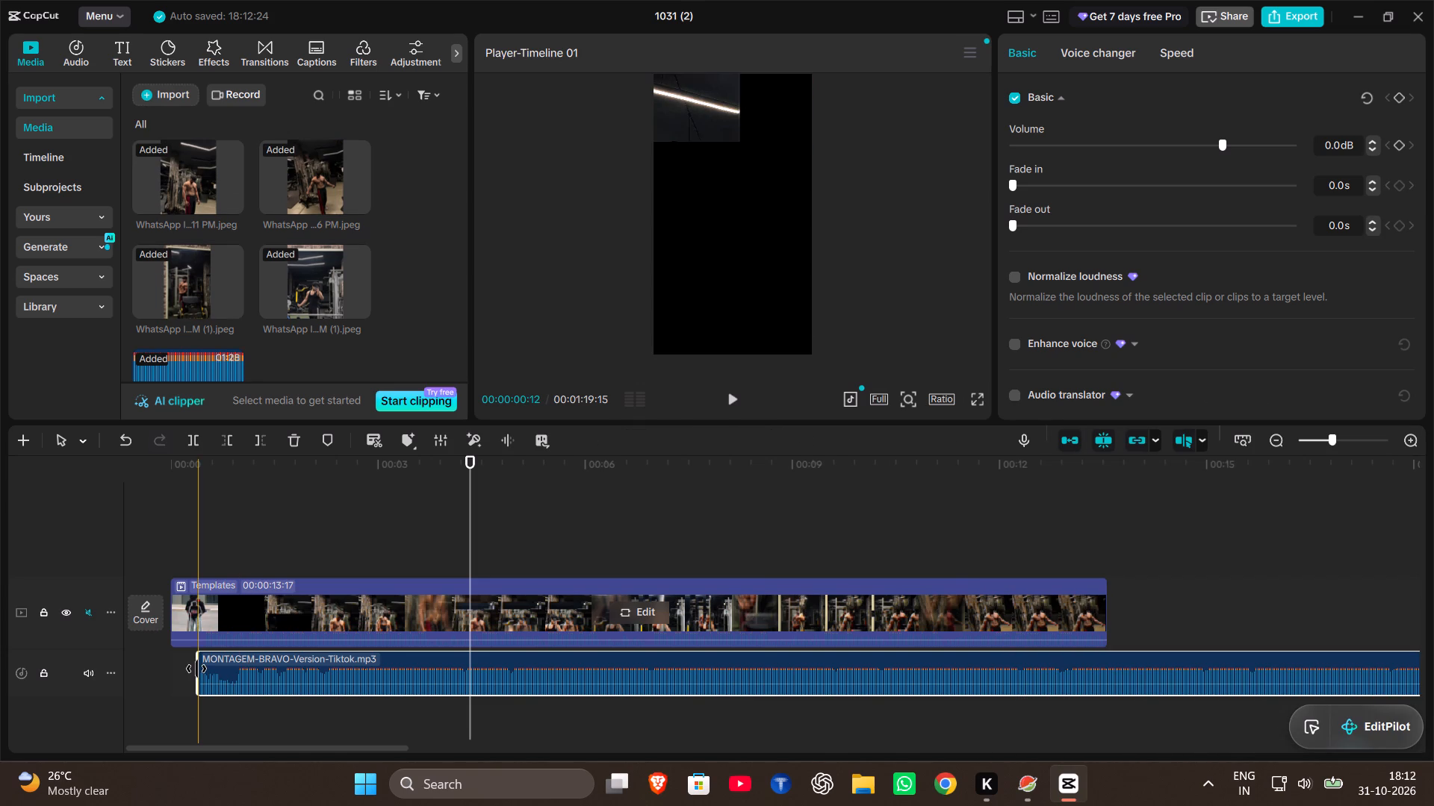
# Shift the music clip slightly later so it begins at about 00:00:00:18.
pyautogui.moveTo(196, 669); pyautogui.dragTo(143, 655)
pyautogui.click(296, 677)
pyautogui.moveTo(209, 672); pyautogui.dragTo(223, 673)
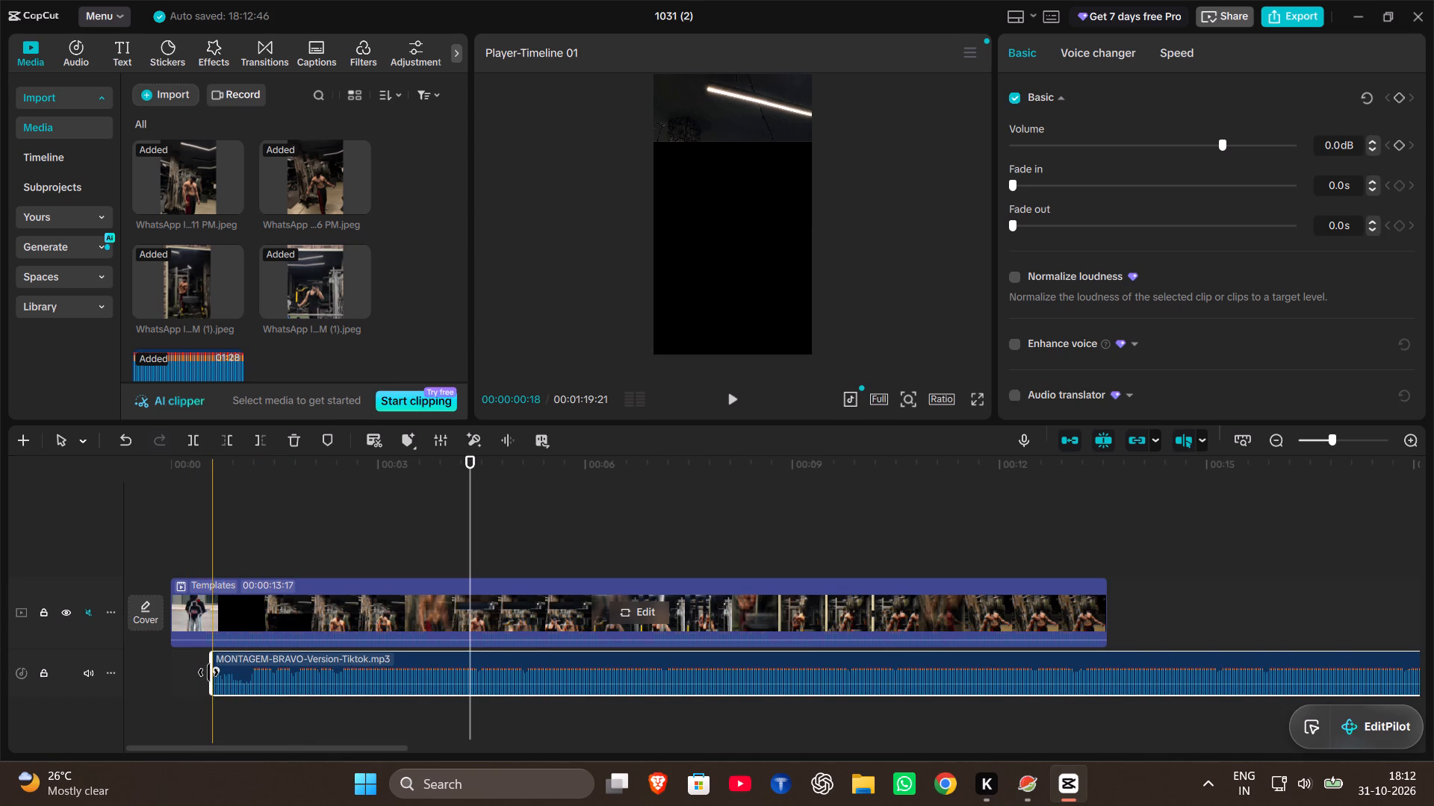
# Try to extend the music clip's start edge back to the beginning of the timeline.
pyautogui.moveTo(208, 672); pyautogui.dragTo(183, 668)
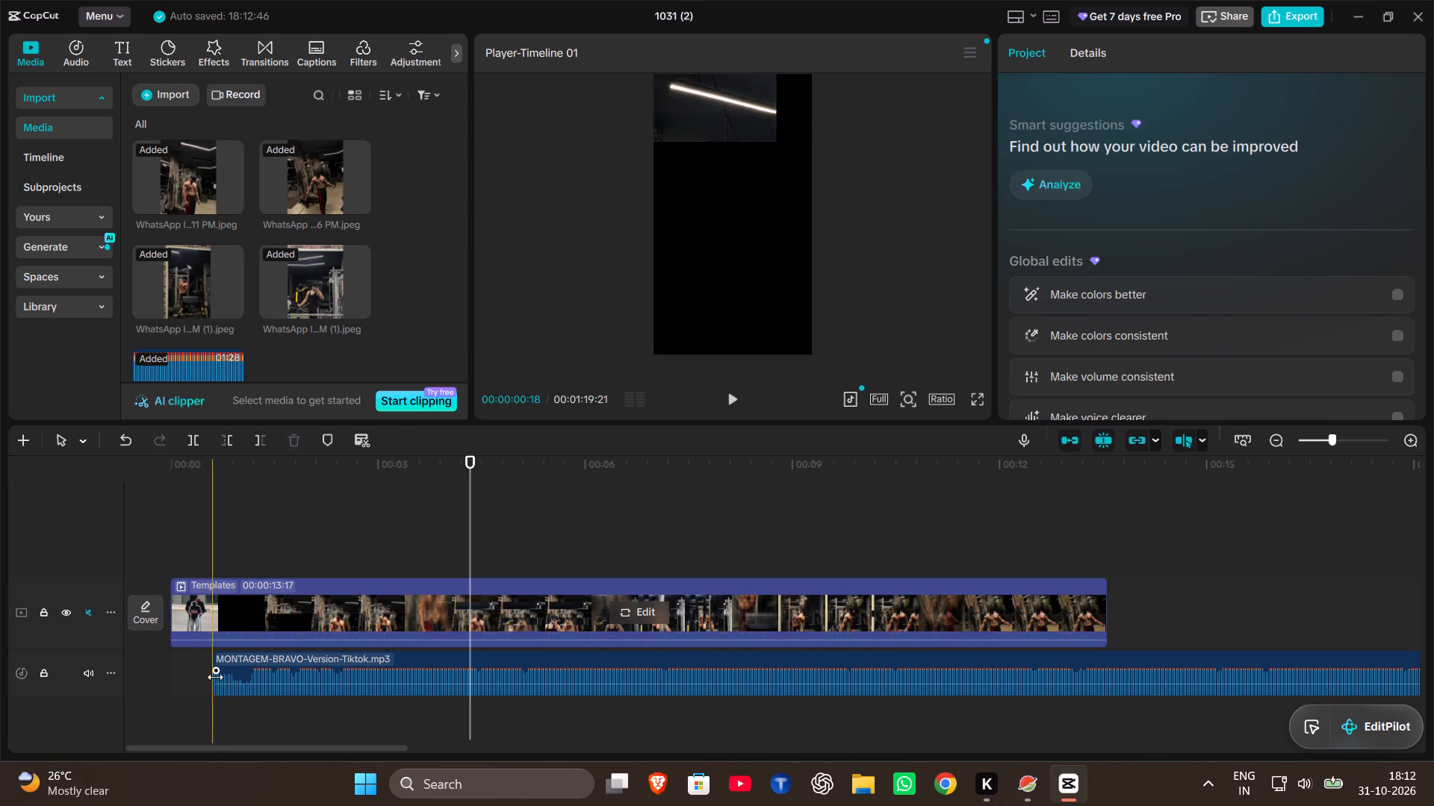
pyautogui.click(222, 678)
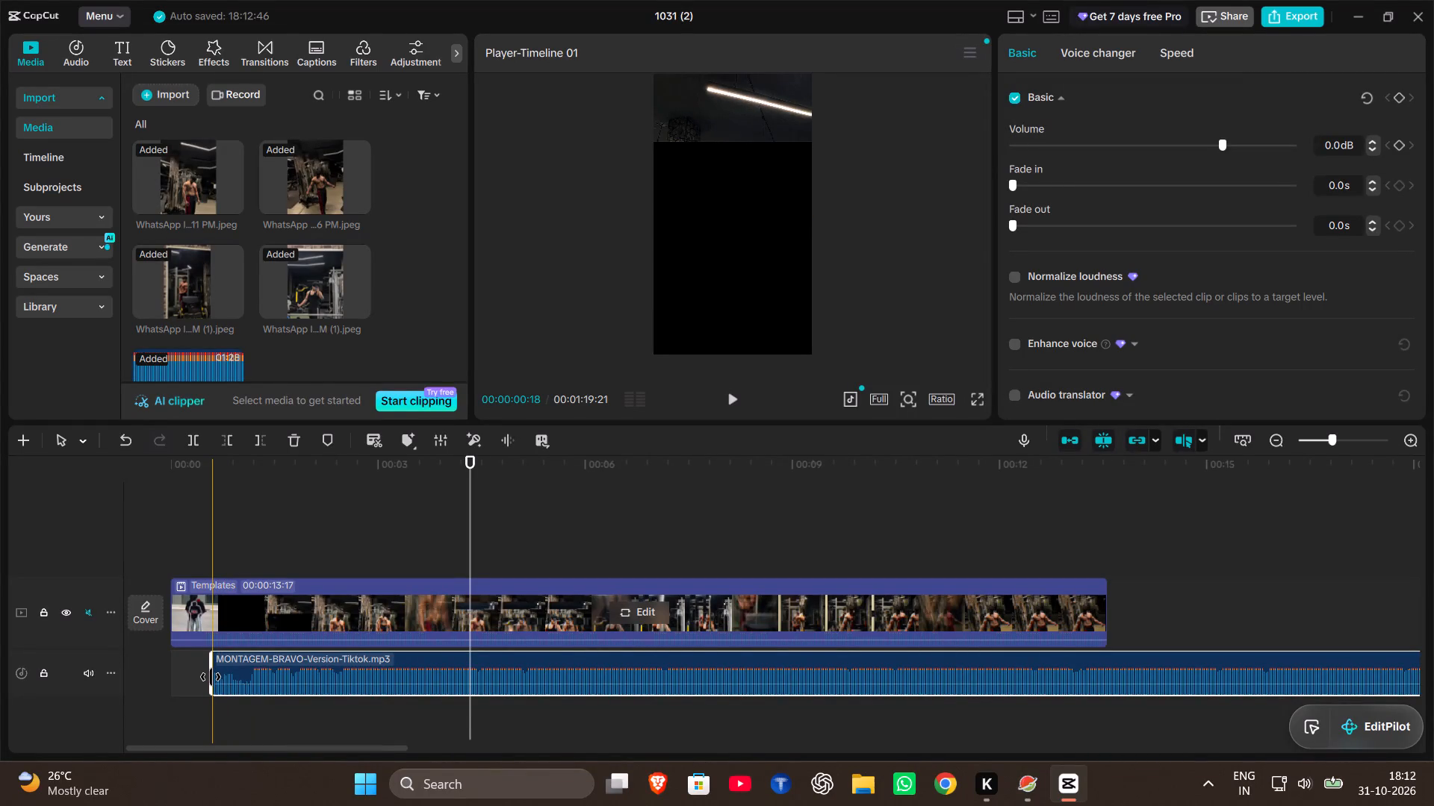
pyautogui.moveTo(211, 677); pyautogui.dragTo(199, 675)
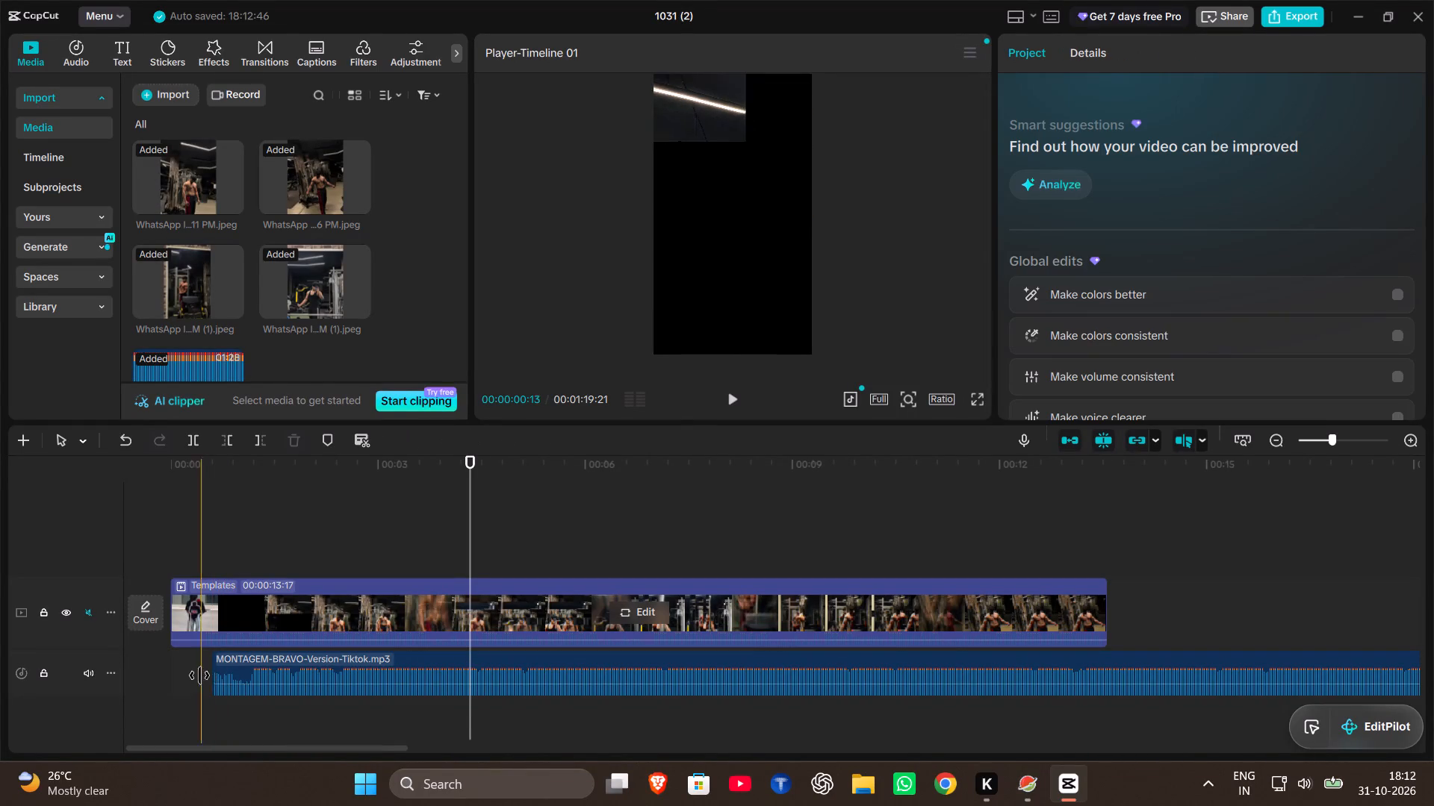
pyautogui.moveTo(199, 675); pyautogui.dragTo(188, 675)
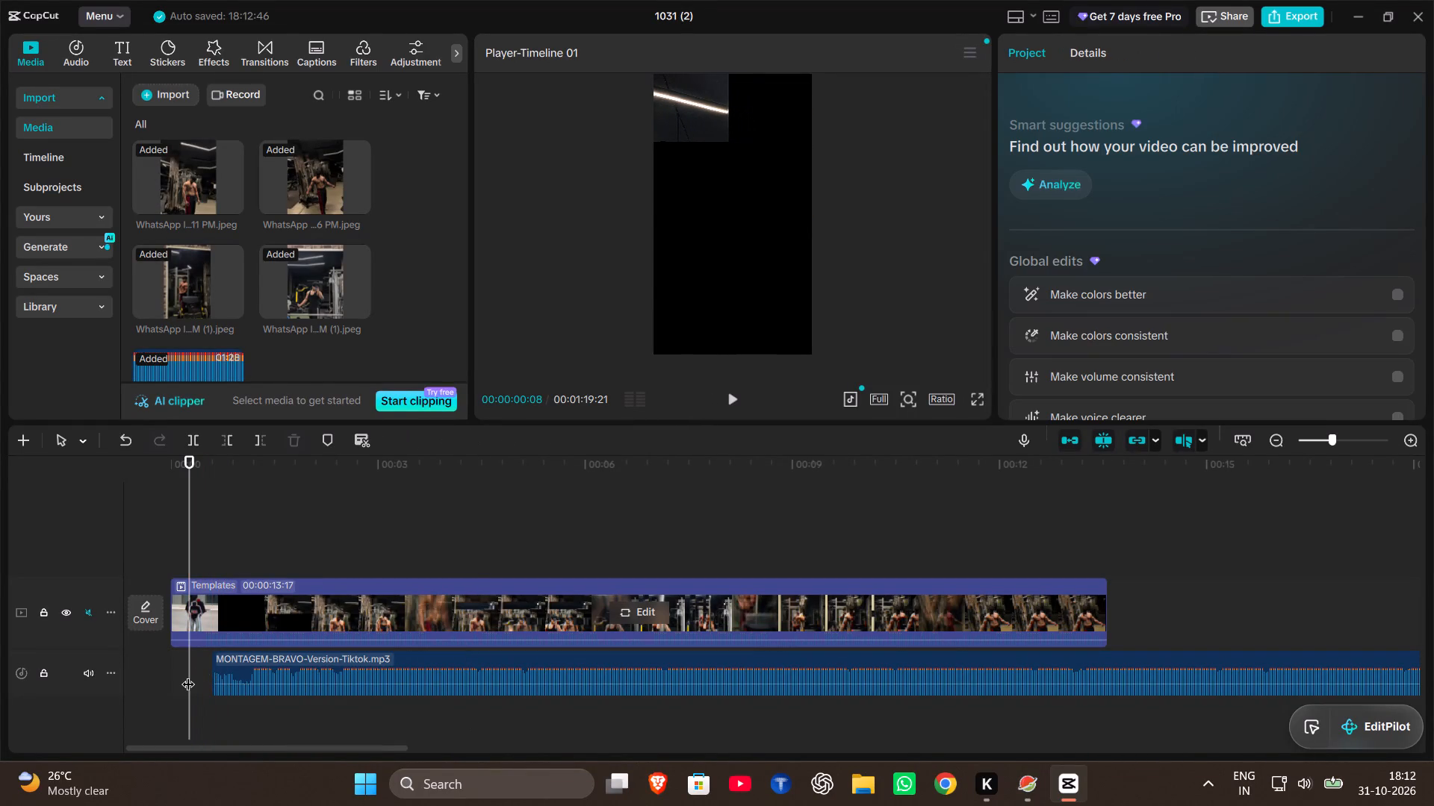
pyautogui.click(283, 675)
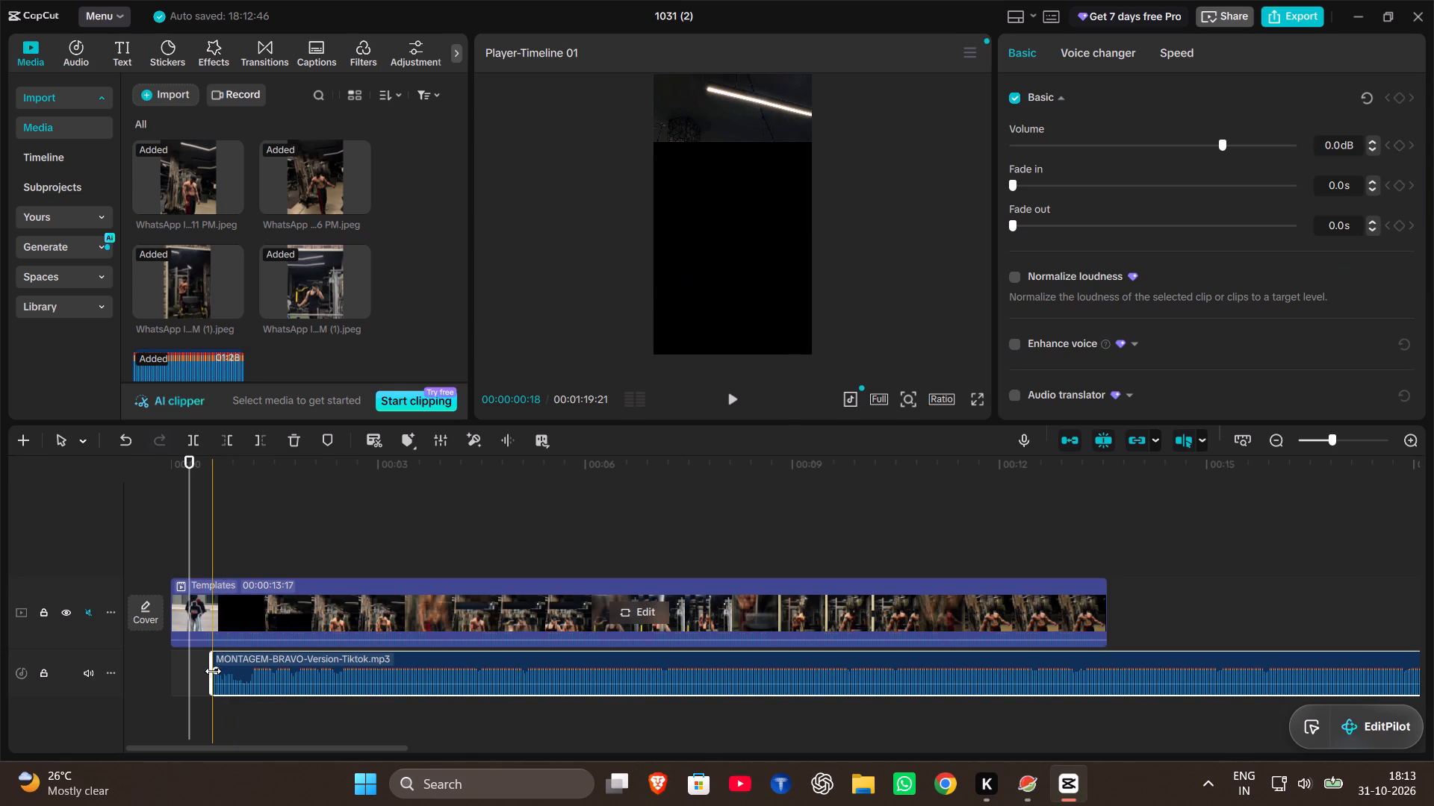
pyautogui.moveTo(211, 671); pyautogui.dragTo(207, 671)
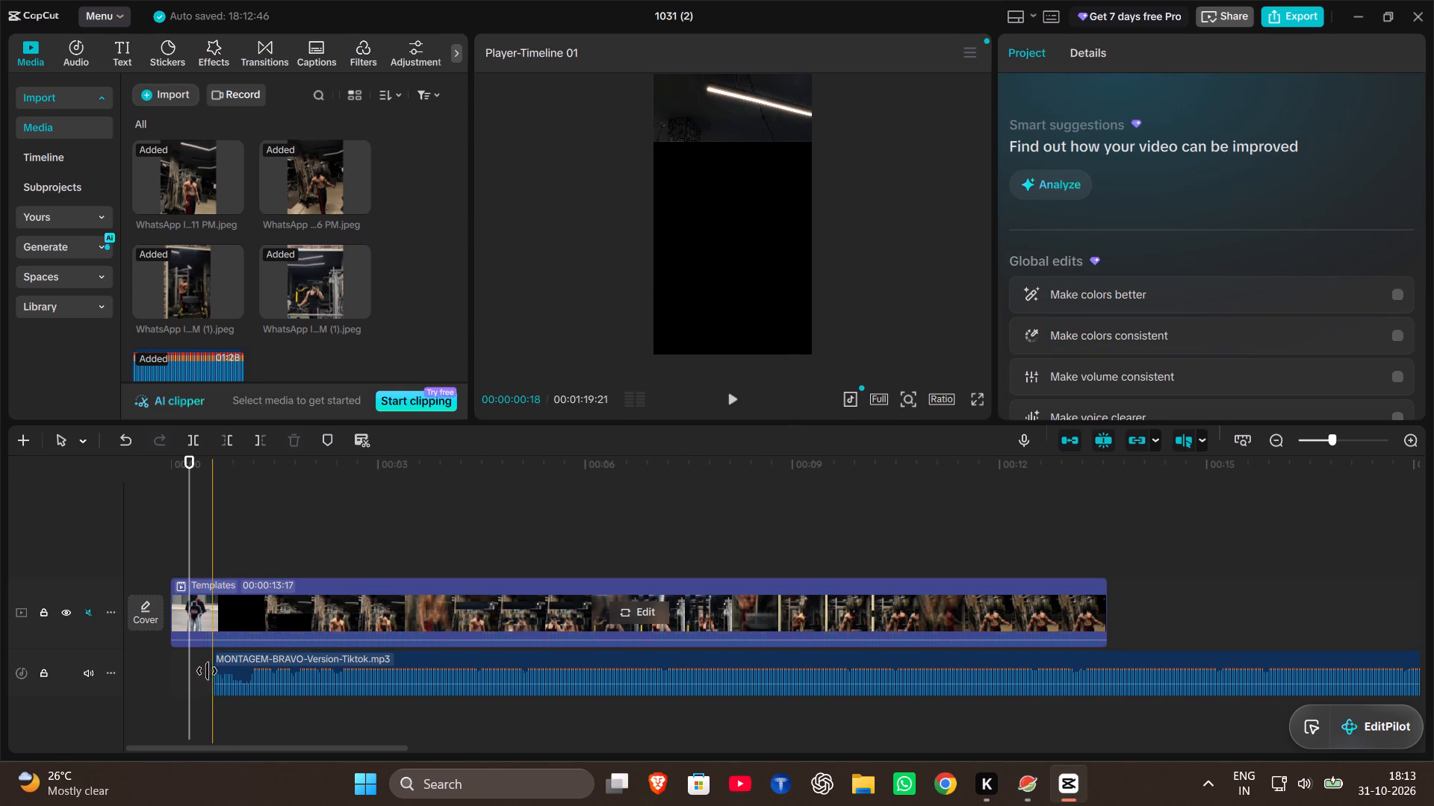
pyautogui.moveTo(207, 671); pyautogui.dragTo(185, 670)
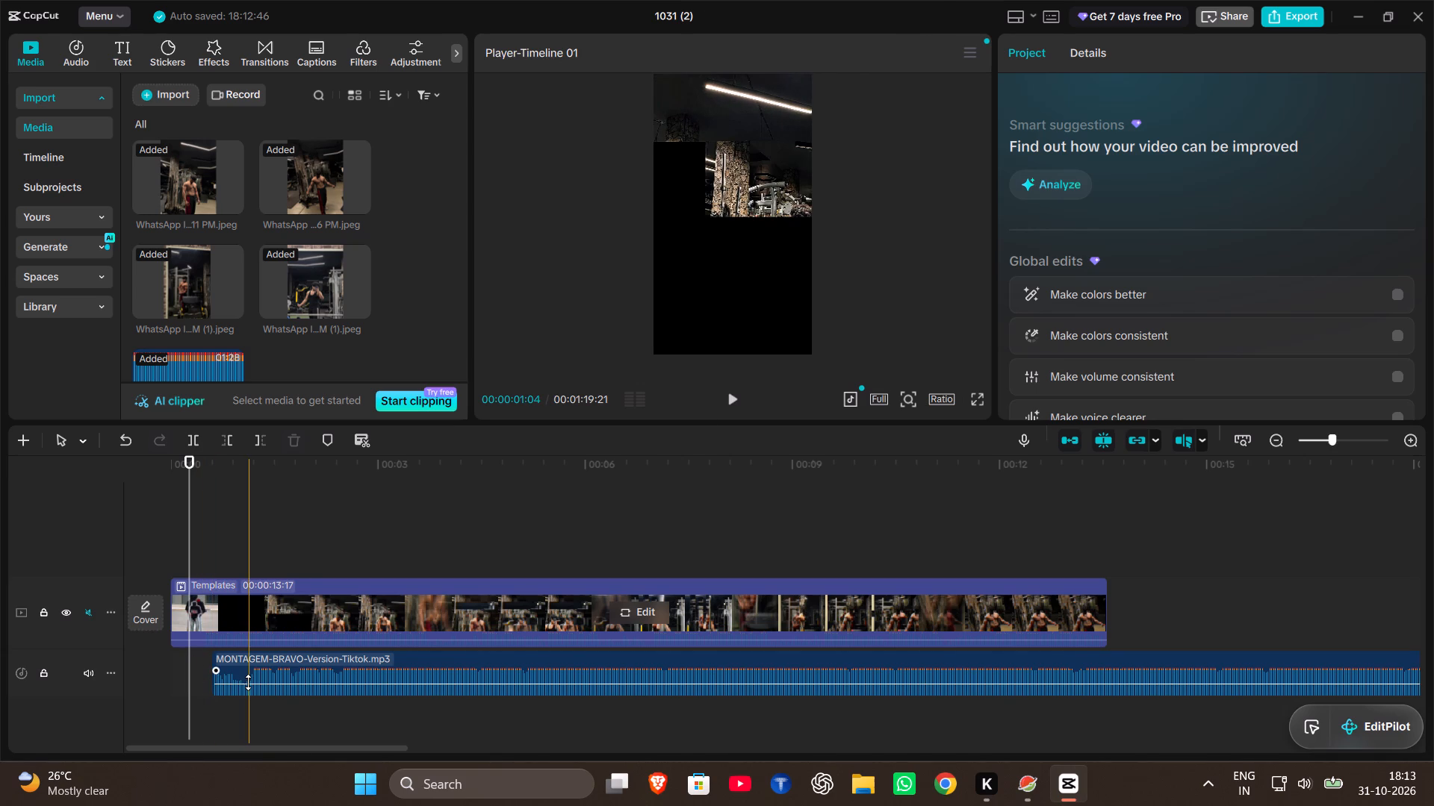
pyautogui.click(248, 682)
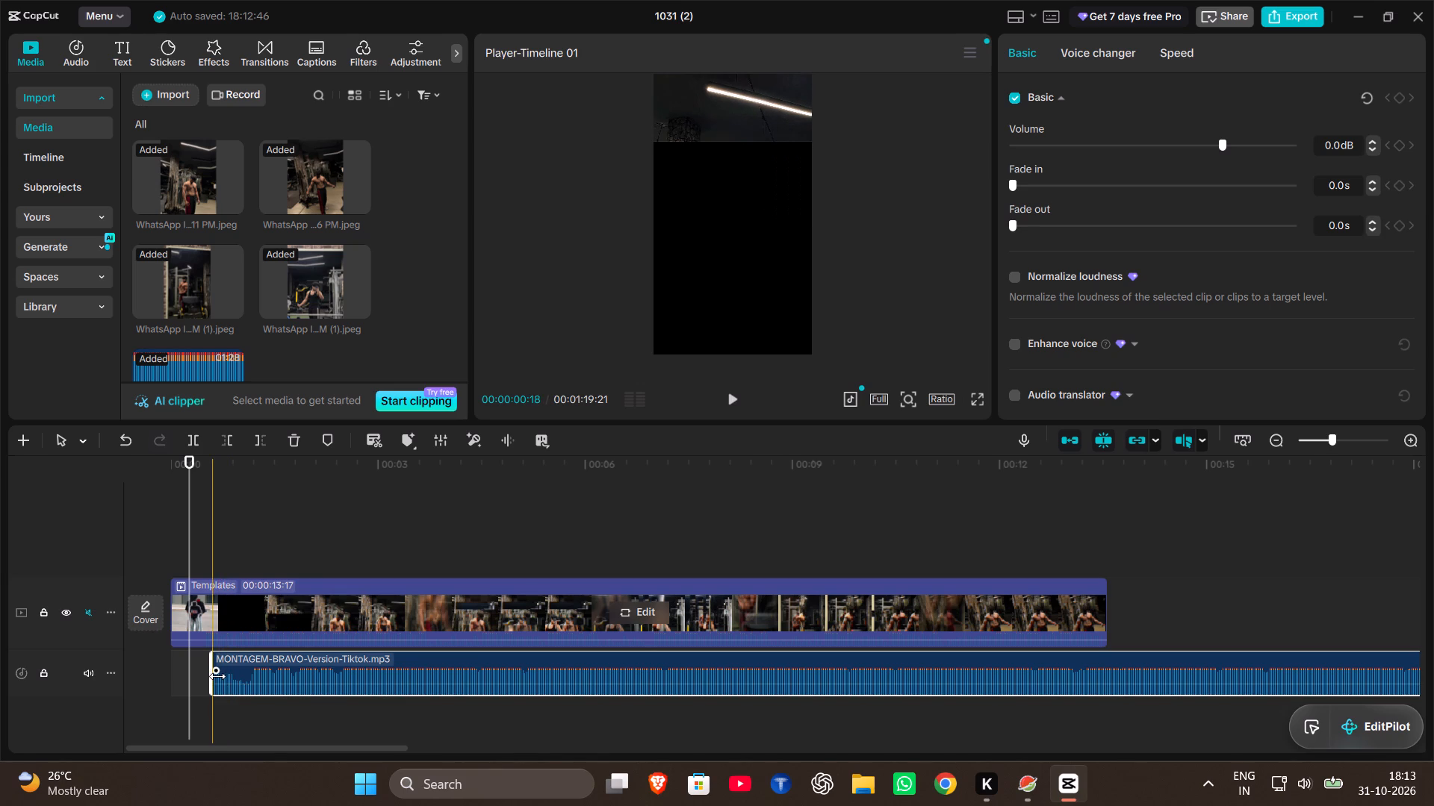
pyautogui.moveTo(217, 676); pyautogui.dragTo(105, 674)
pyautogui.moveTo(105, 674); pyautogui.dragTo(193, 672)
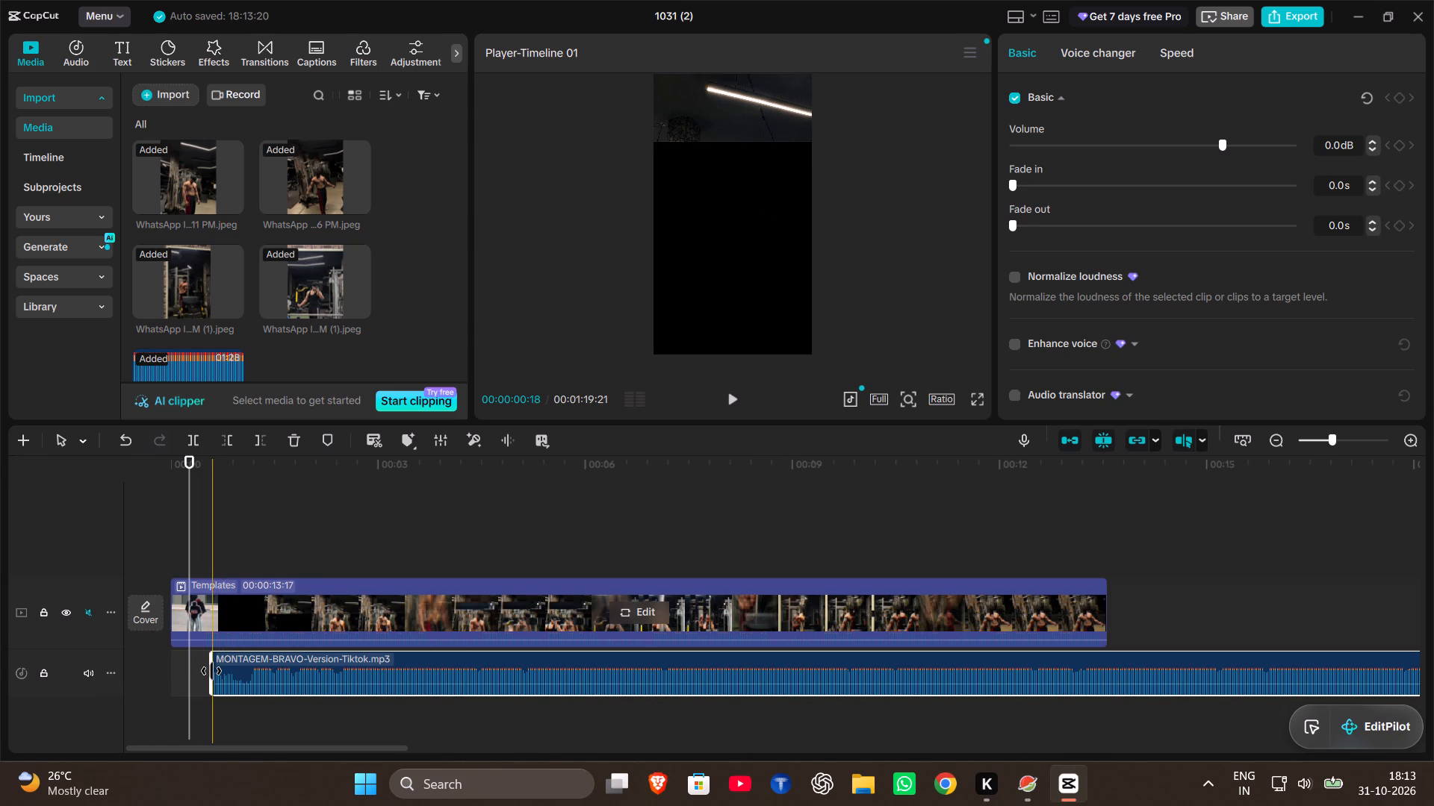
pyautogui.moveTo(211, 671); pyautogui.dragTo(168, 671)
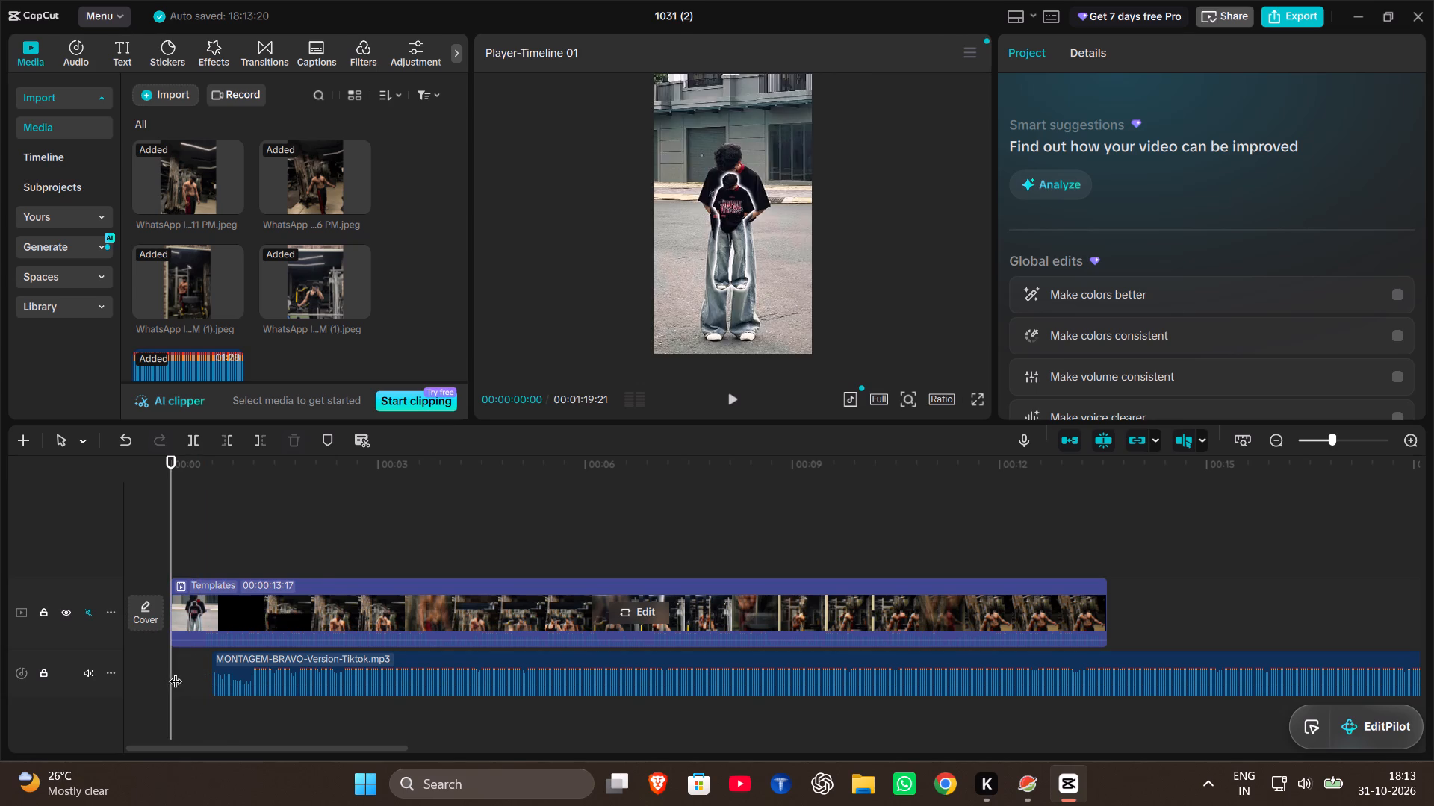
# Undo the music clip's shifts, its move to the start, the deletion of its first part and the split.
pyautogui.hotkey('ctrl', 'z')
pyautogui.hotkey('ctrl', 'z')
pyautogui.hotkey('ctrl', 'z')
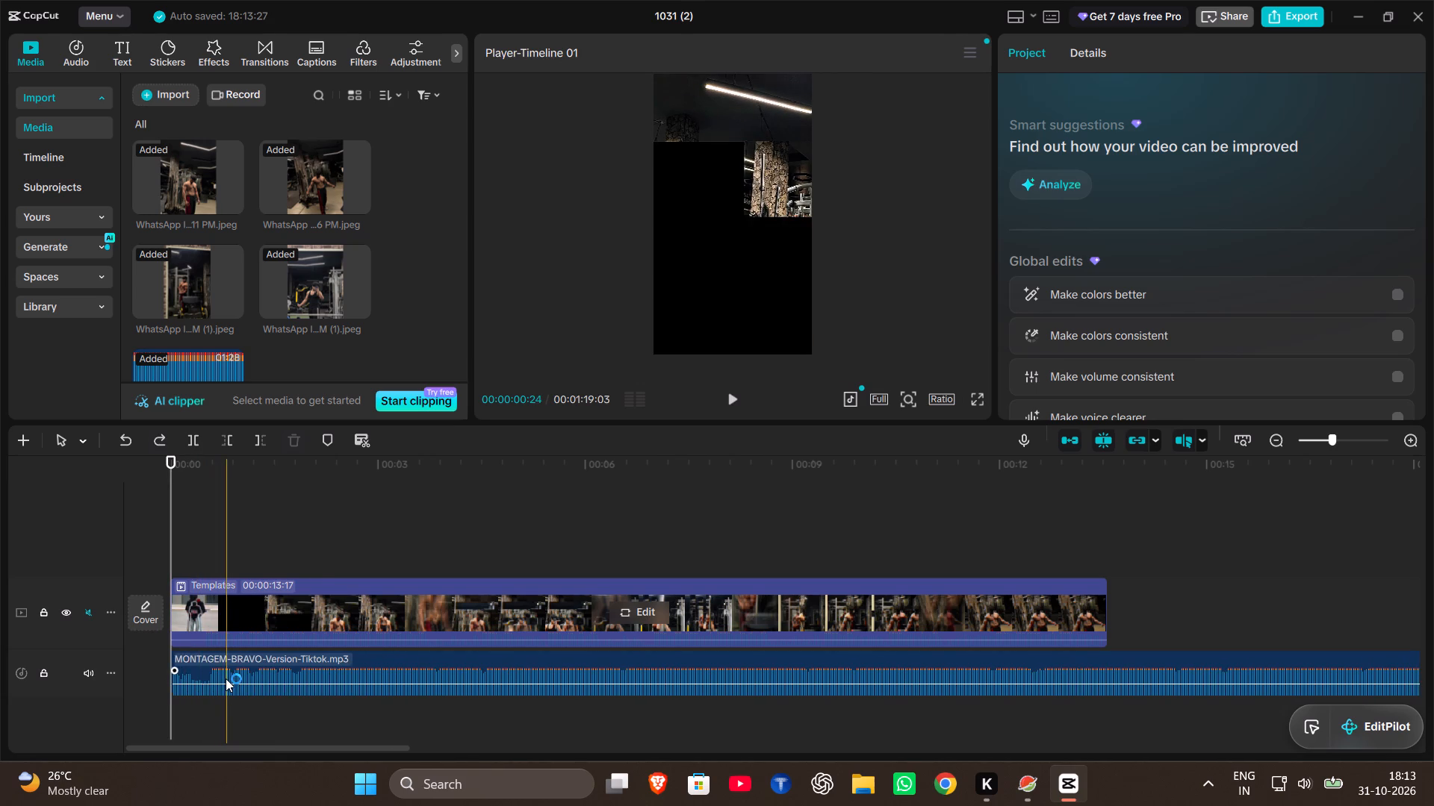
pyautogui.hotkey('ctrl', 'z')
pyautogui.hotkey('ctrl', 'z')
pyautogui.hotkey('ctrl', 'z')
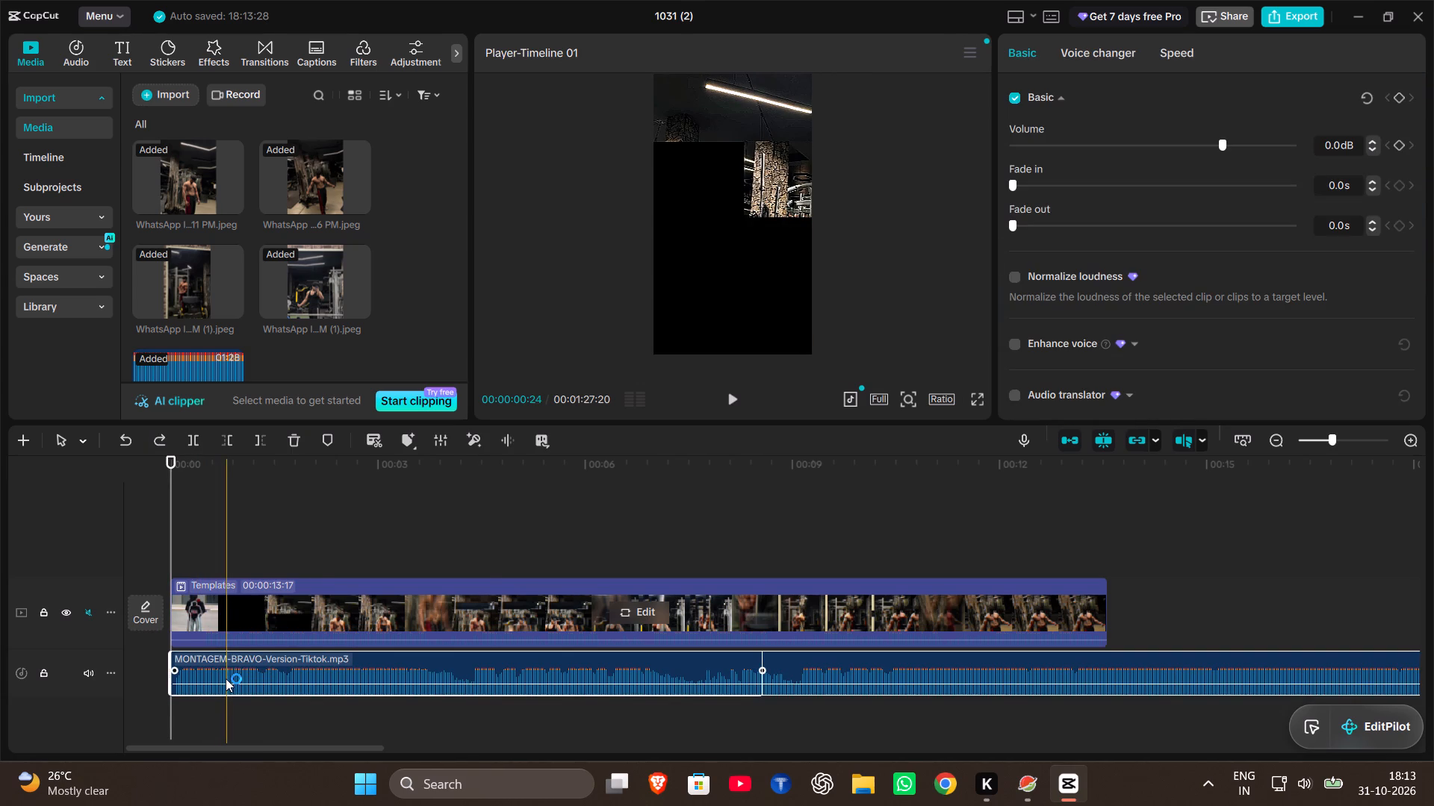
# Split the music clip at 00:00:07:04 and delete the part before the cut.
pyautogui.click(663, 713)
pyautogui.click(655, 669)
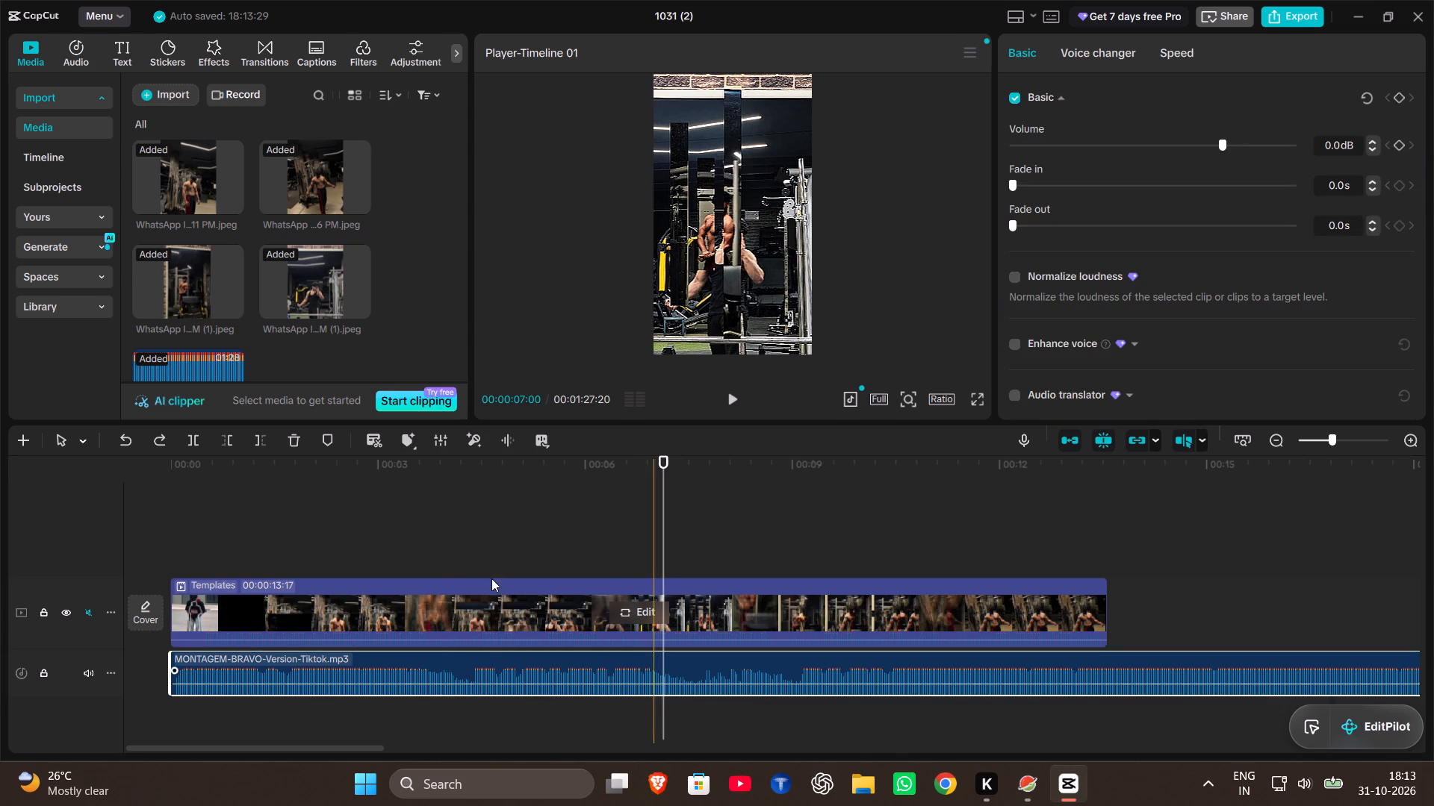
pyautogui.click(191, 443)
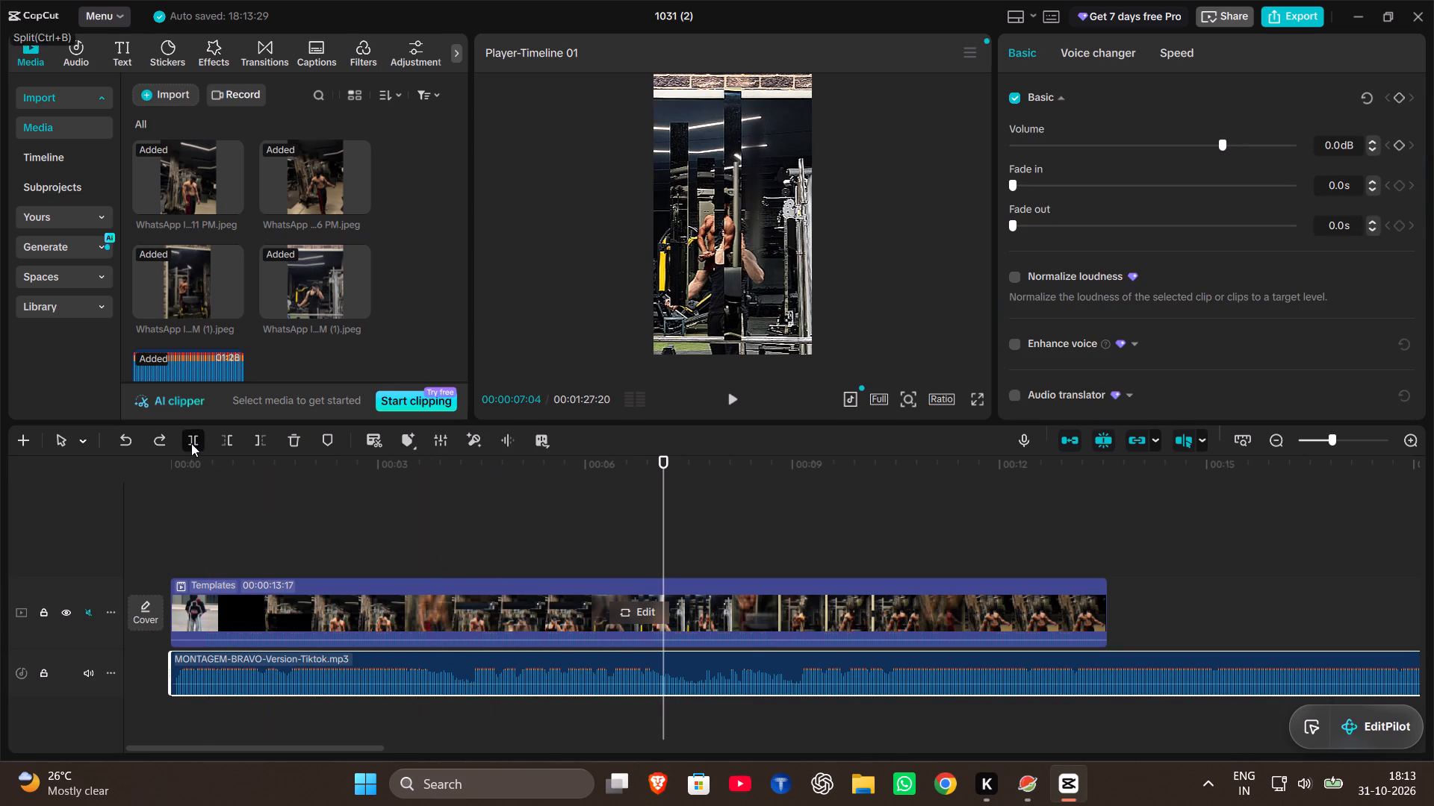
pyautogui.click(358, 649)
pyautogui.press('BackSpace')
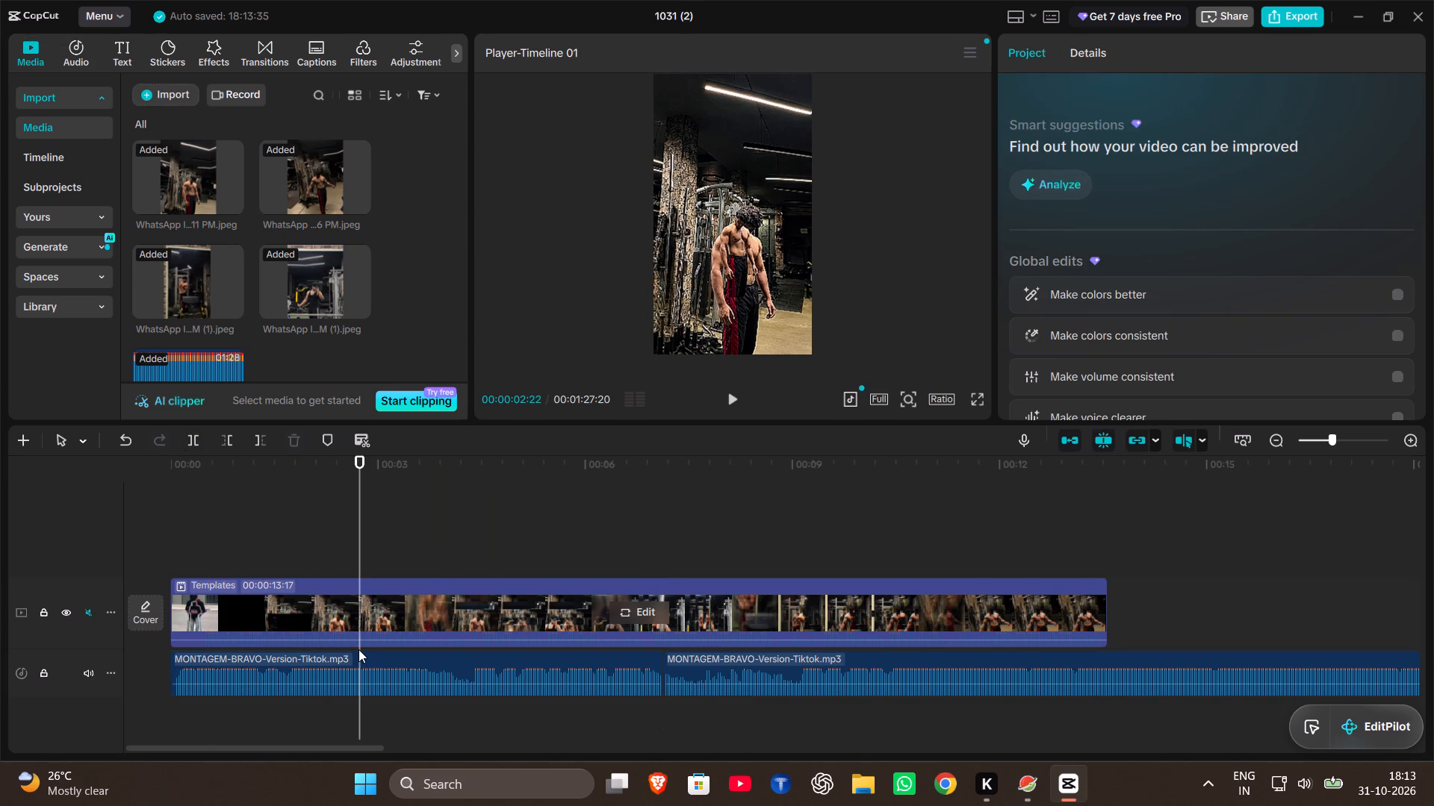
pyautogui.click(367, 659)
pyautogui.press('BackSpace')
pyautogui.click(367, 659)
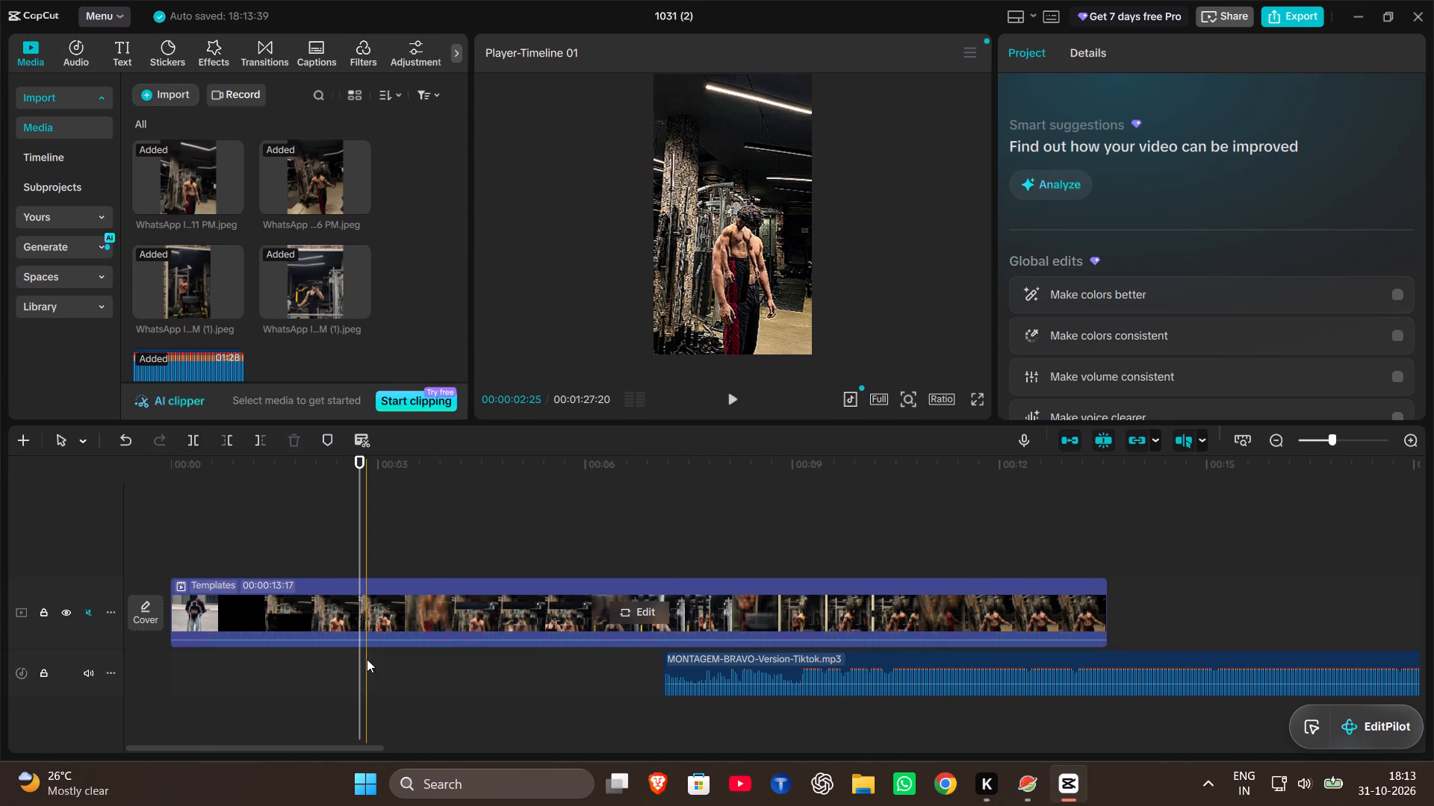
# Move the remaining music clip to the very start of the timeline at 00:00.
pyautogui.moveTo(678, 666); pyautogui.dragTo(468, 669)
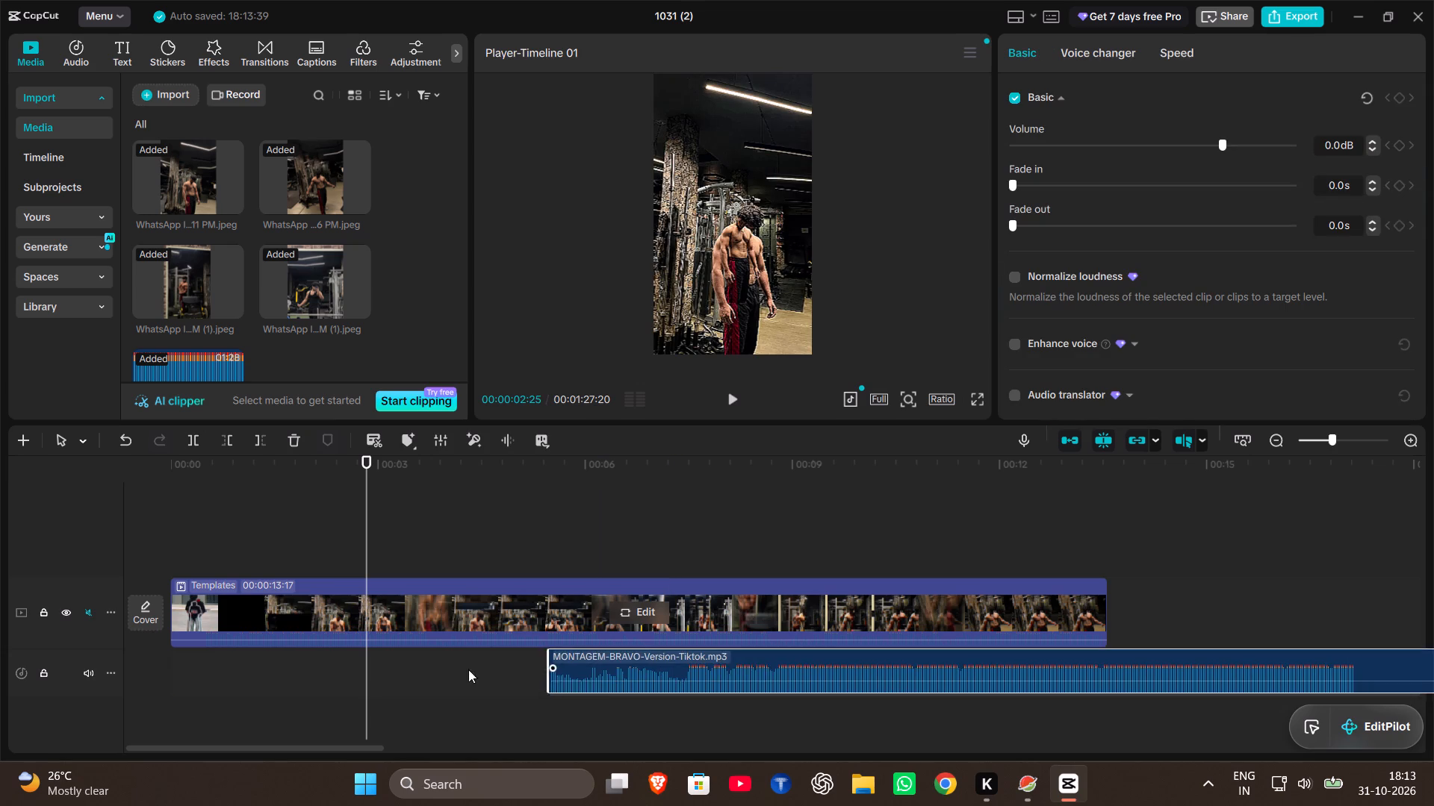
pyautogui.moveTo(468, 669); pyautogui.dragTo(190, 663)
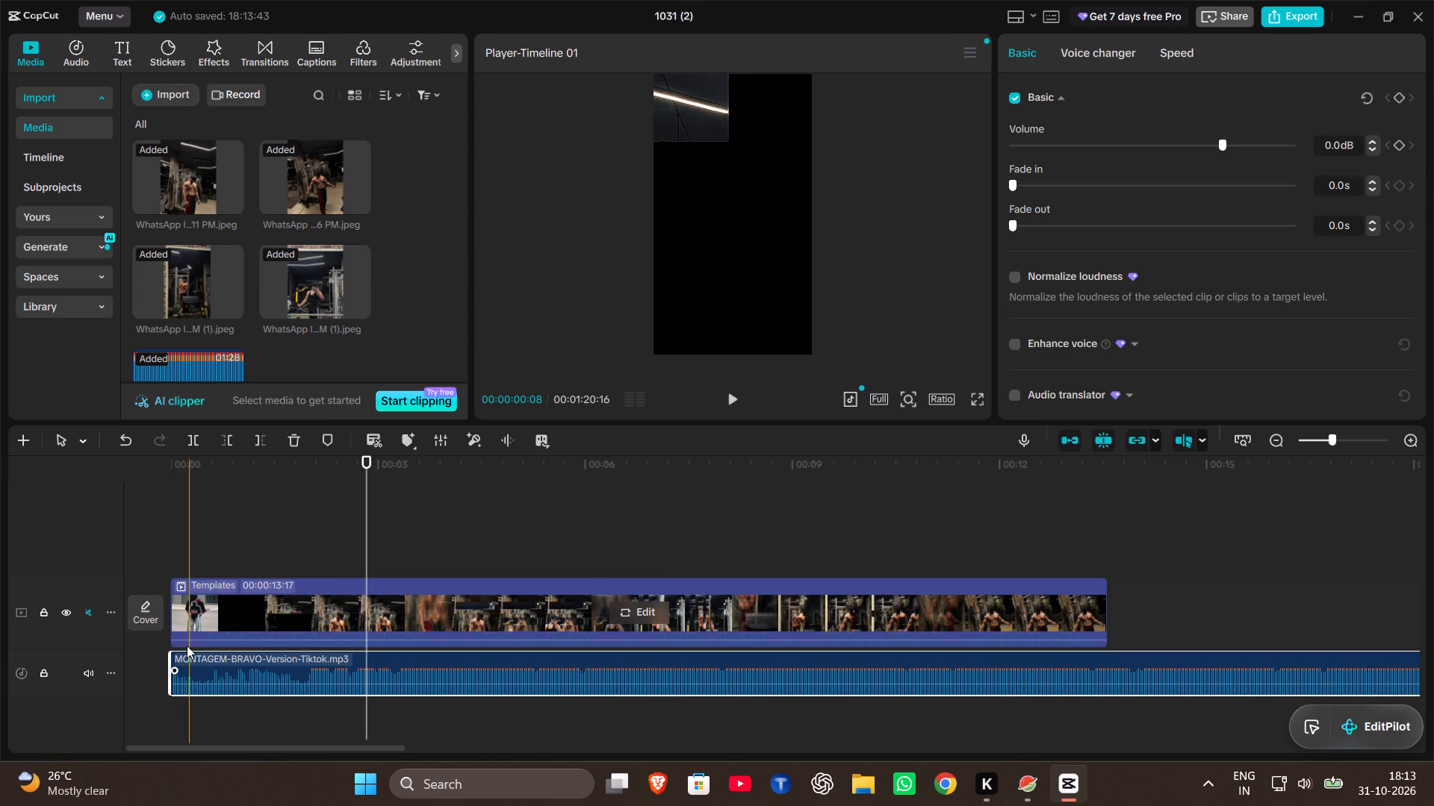
# Play the video from the beginning to check the newly trimmed music against the transitions.
pyautogui.click(174, 572)
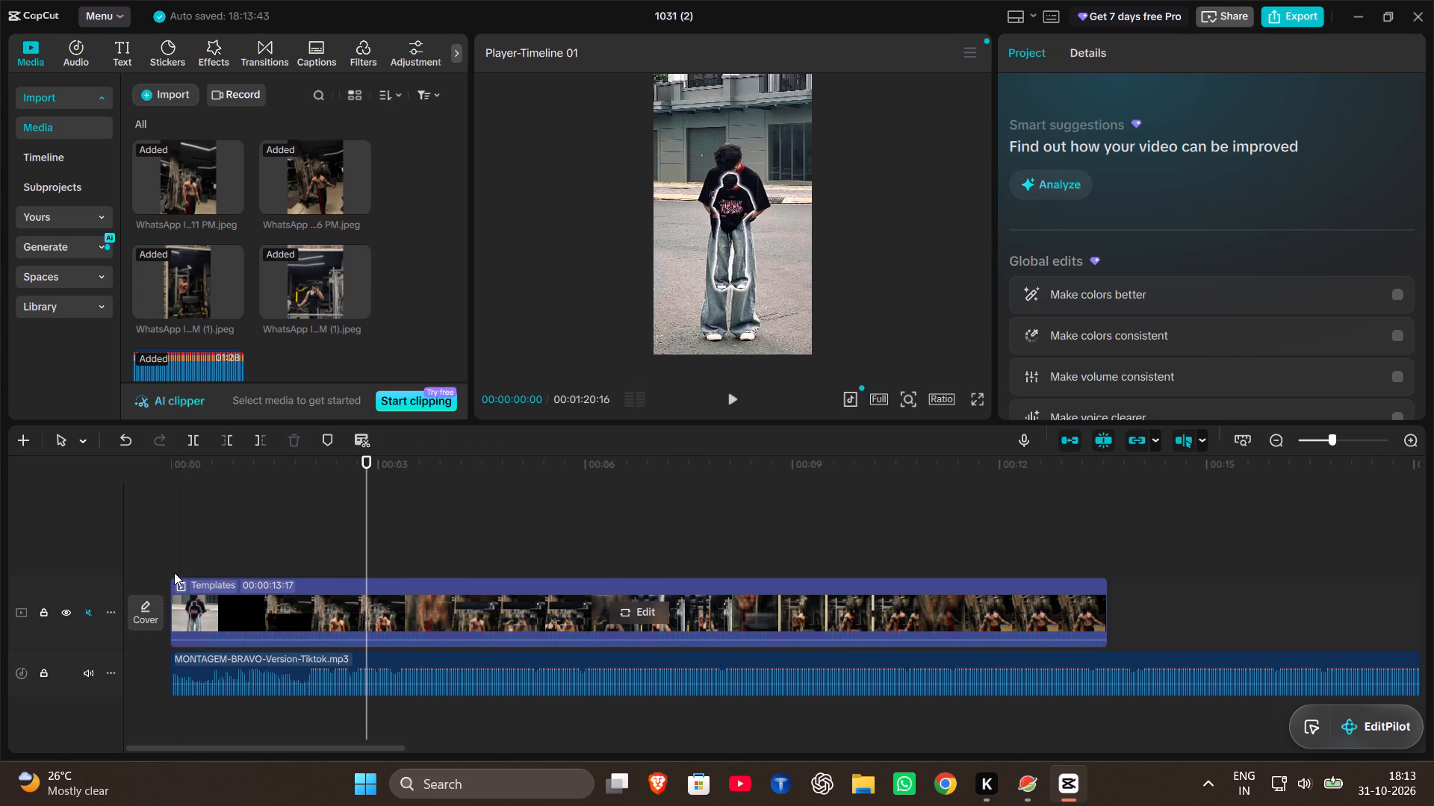
pyautogui.press('space')
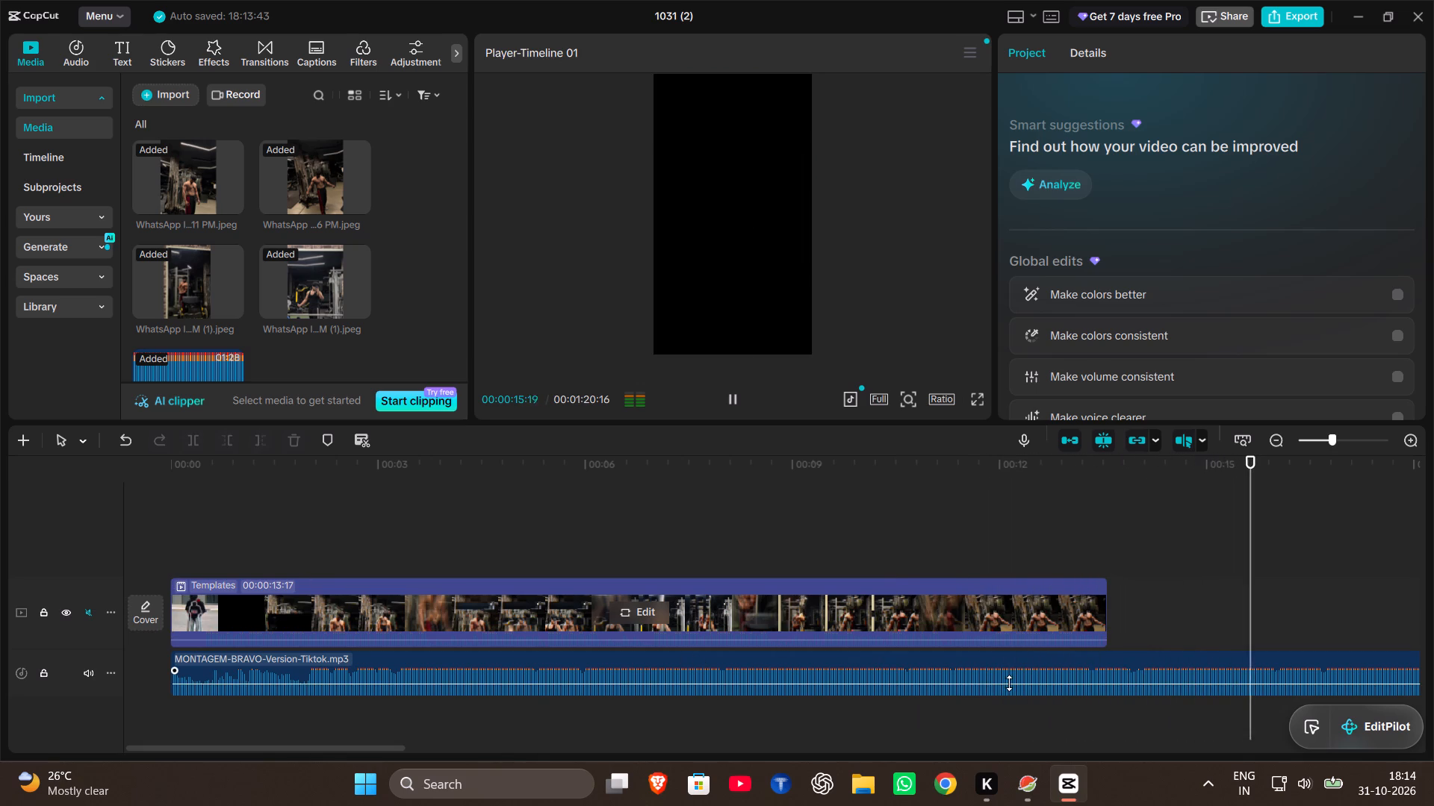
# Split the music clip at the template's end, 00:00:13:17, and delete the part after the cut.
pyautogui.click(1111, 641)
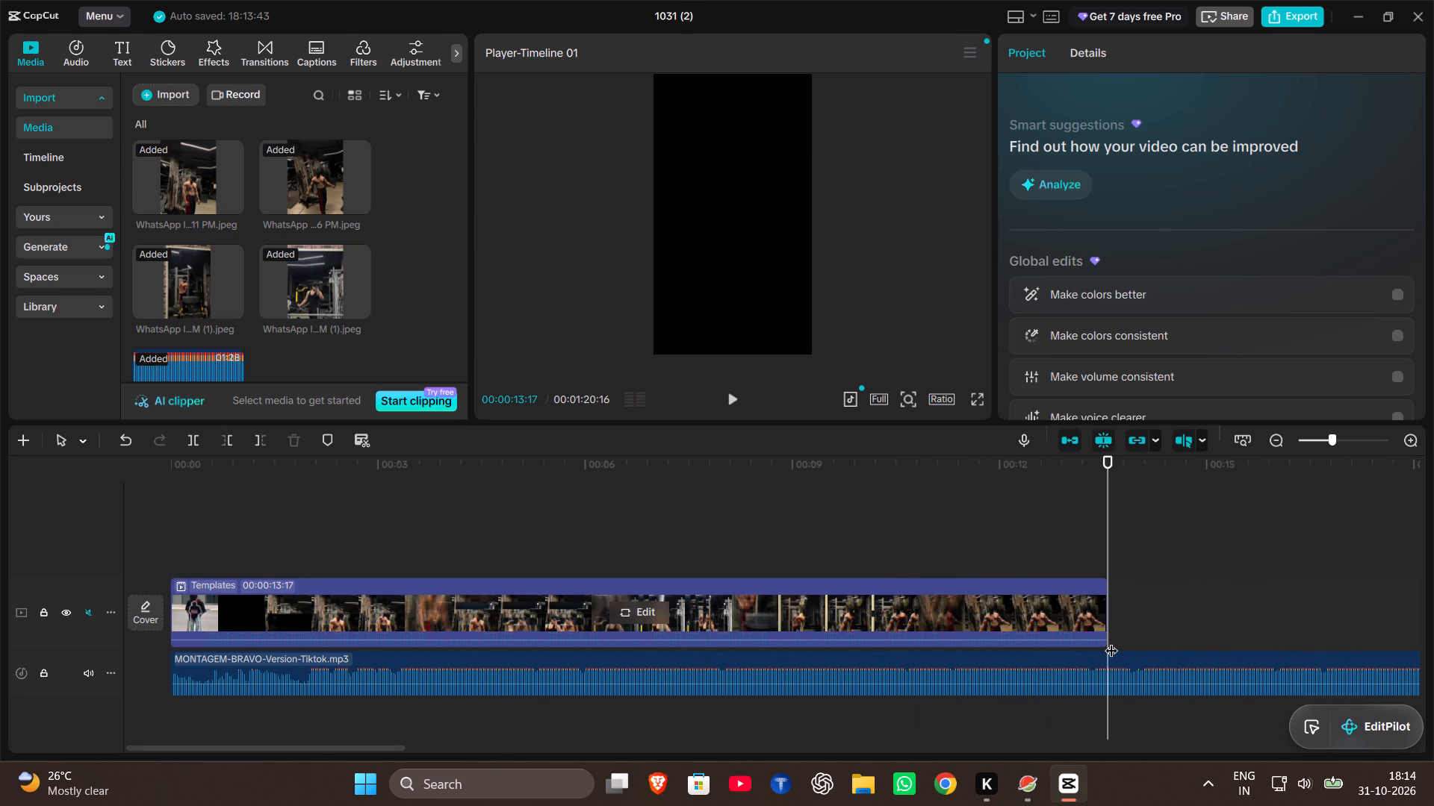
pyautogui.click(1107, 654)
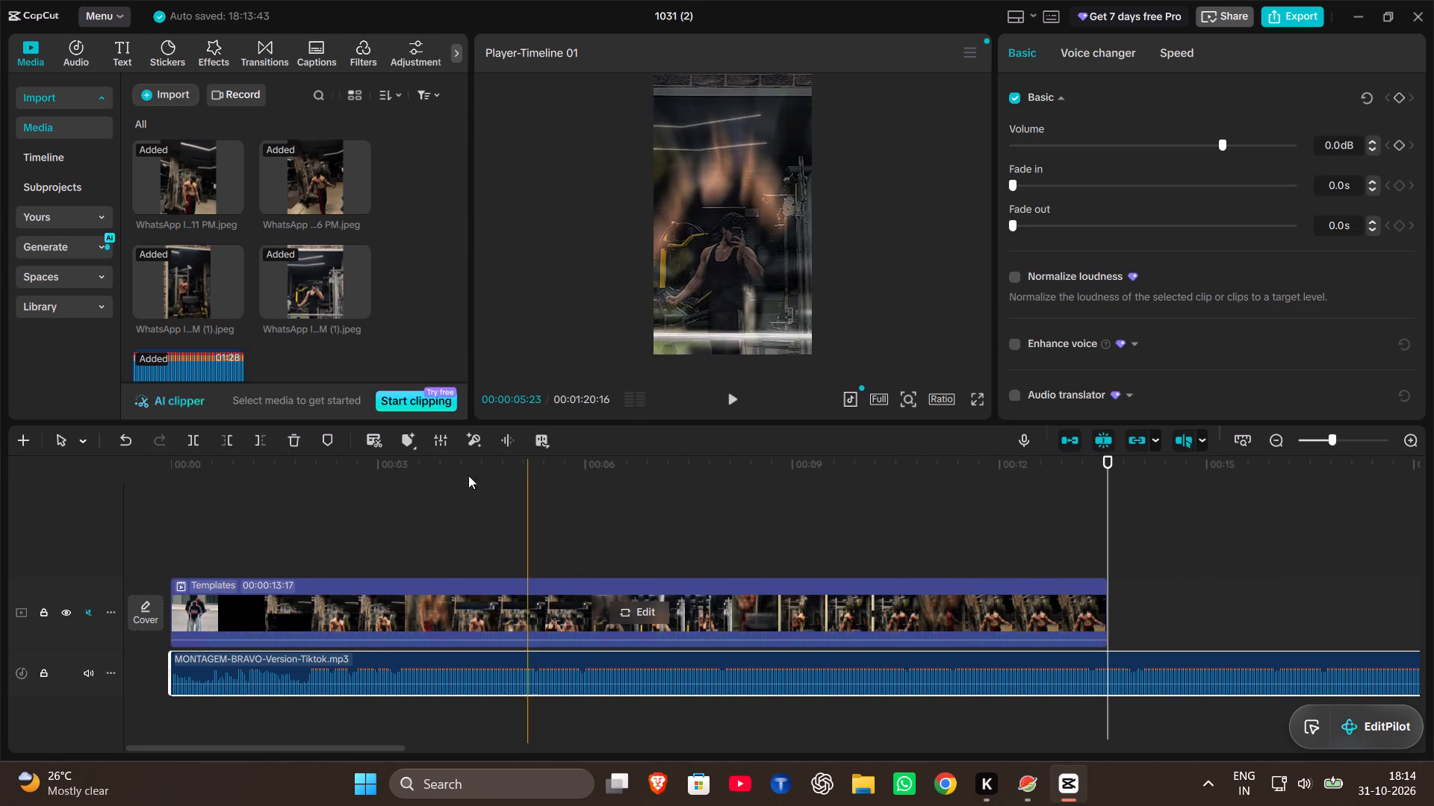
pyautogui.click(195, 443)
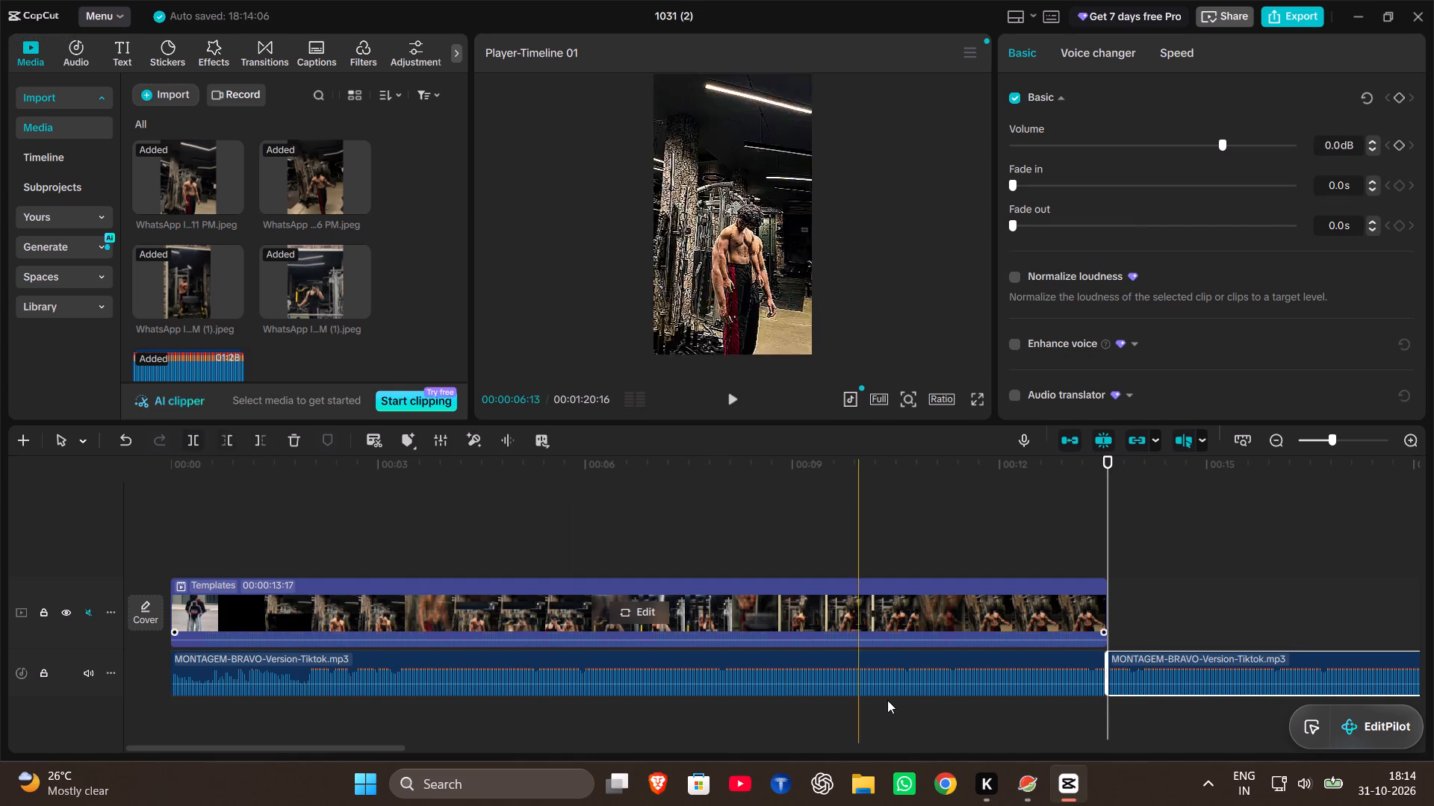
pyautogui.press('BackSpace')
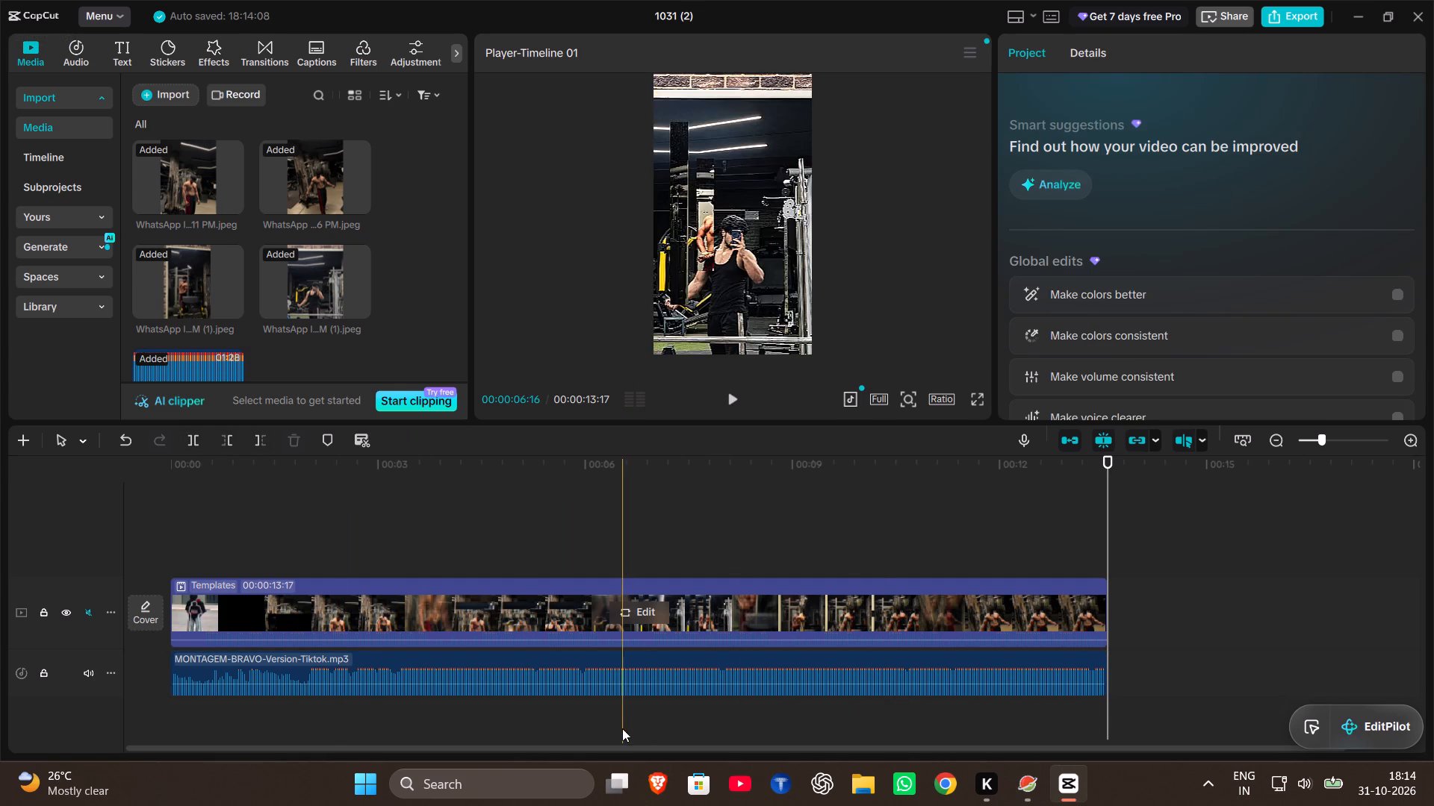
# Unmute the template track and play the video to hear its sound together with the music.
pyautogui.click(88, 607)
pyautogui.press('space')
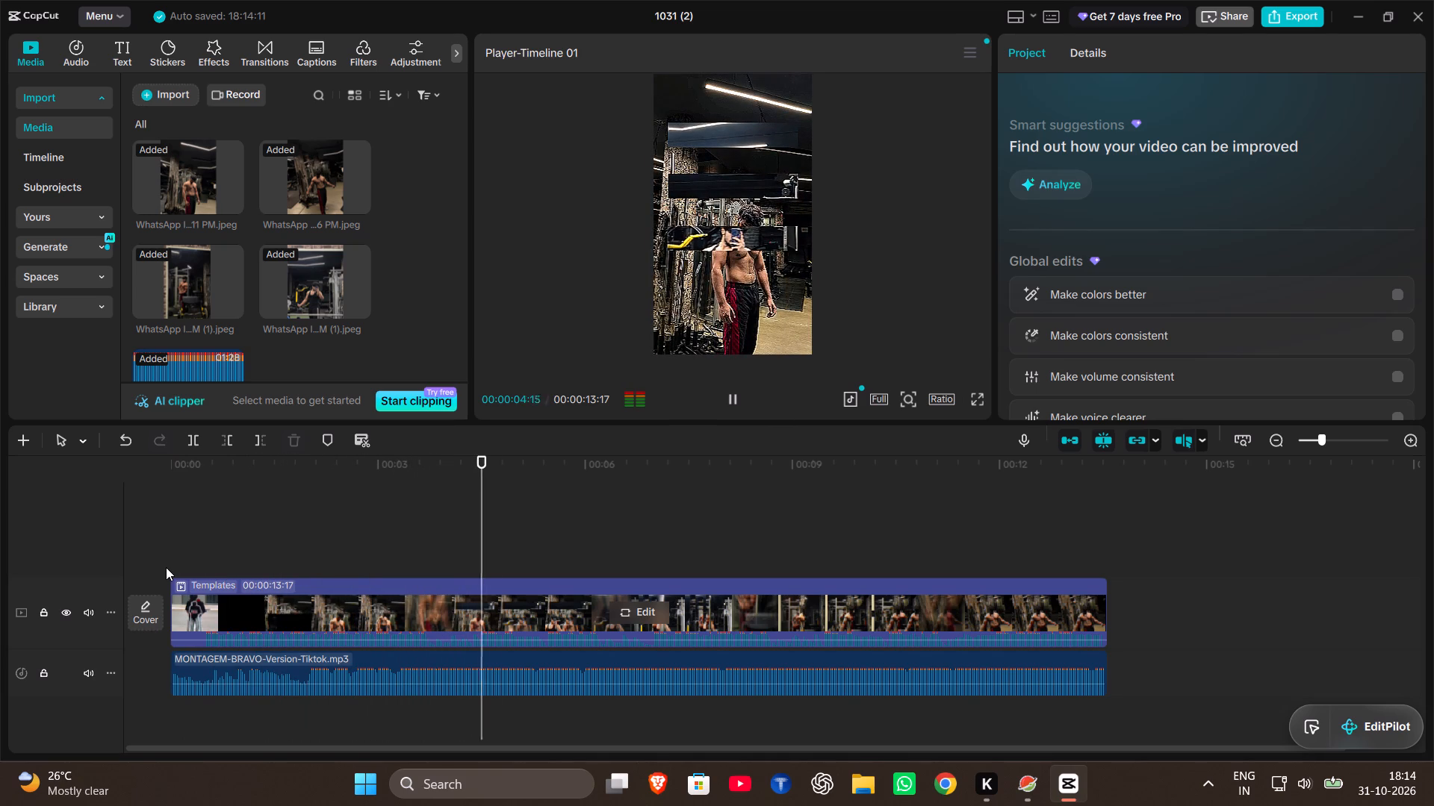
pyautogui.press('space')
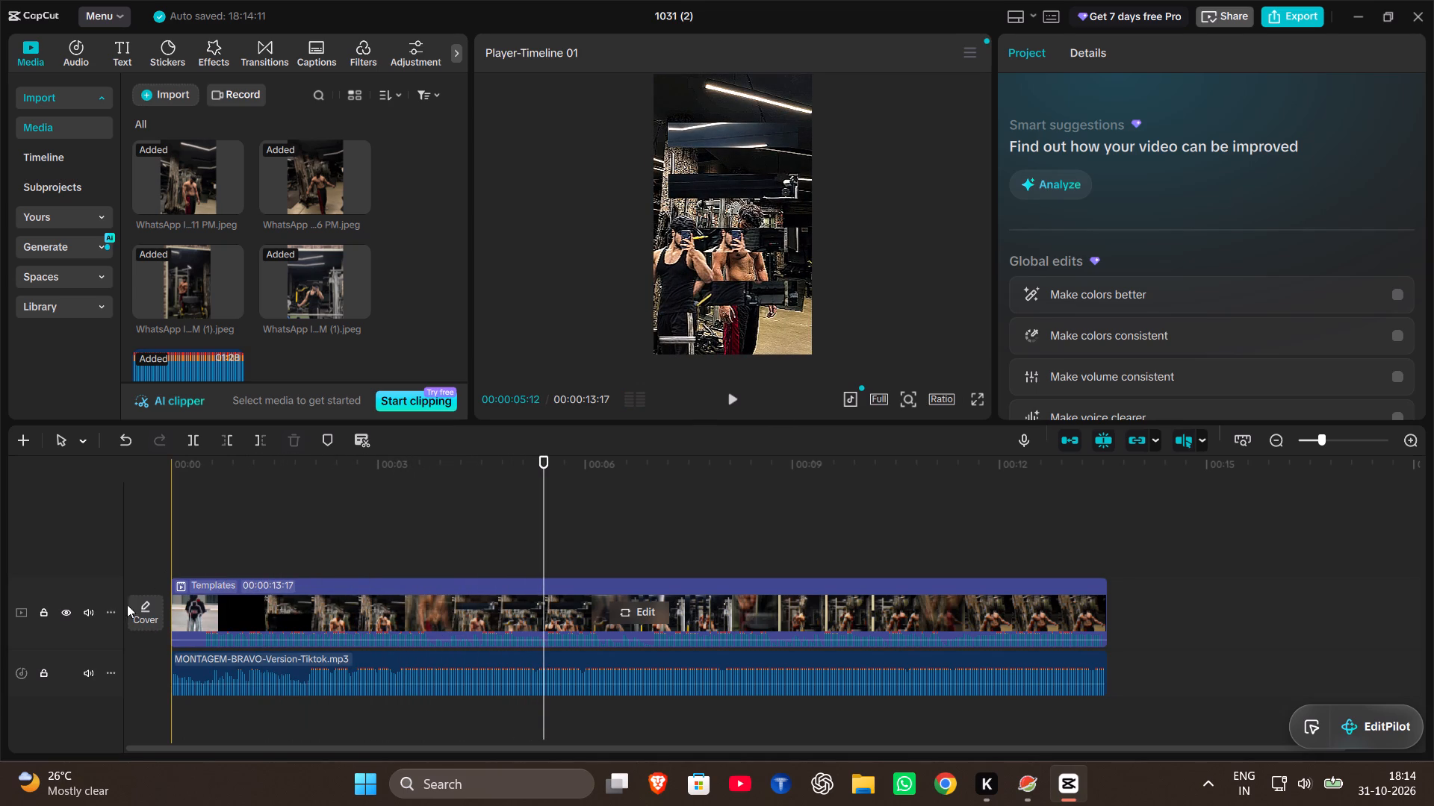
# Mute the music track and play the video from the beginning with only the template's own sound.
pyautogui.click(90, 669)
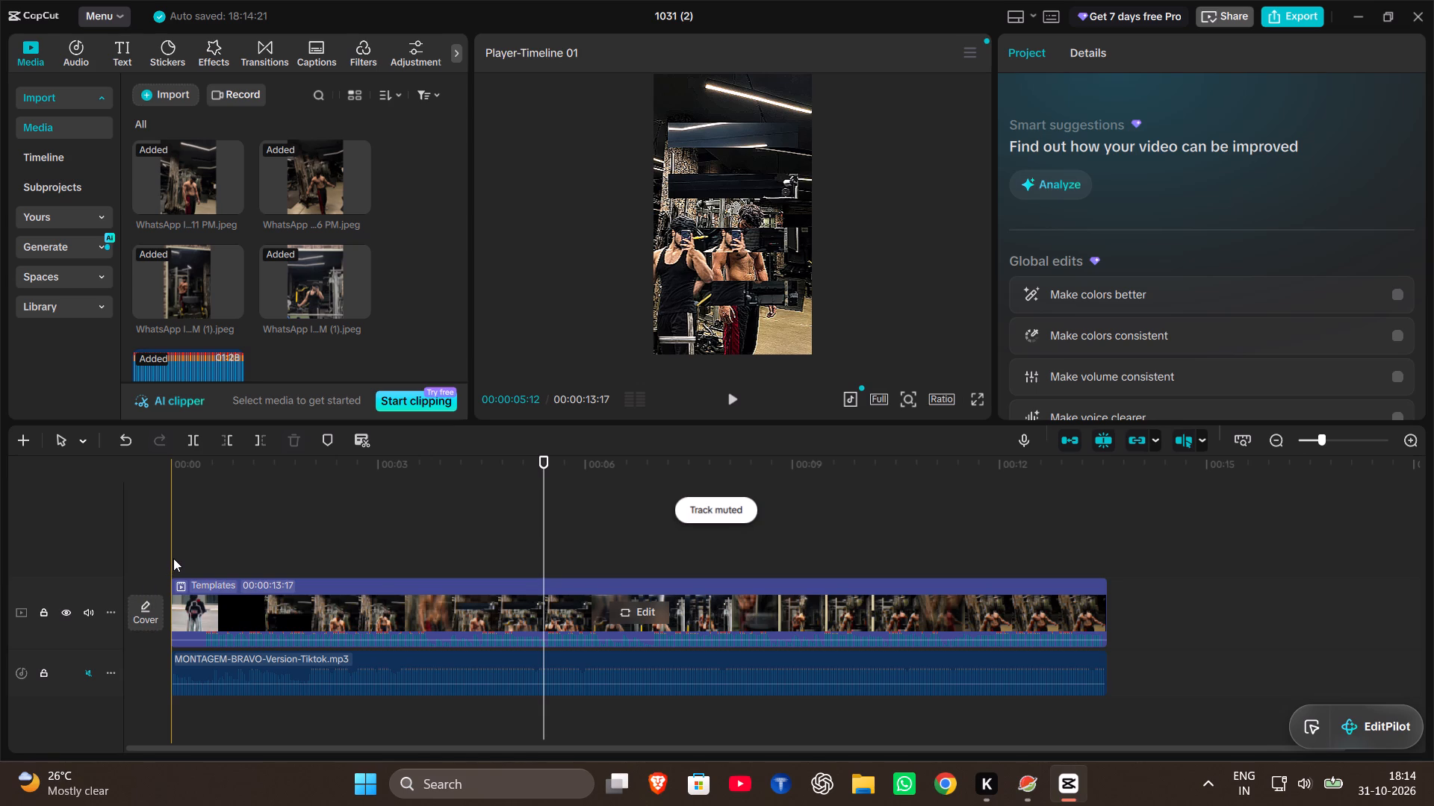
pyautogui.click(173, 558)
pyautogui.press('space')
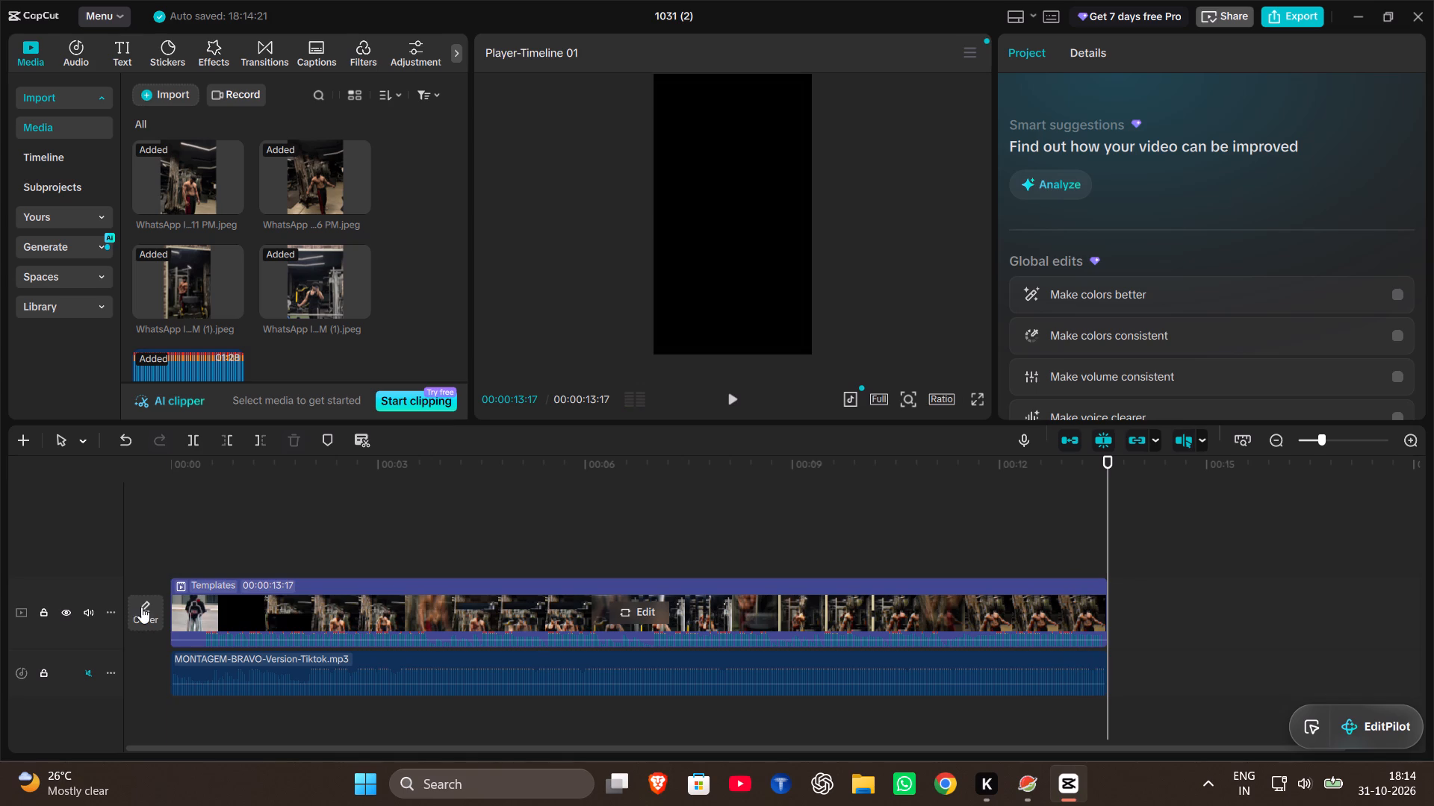
# Mute the template track, unmute the music track and play the video with only the music.
pyautogui.click(90, 610)
pyautogui.click(87, 673)
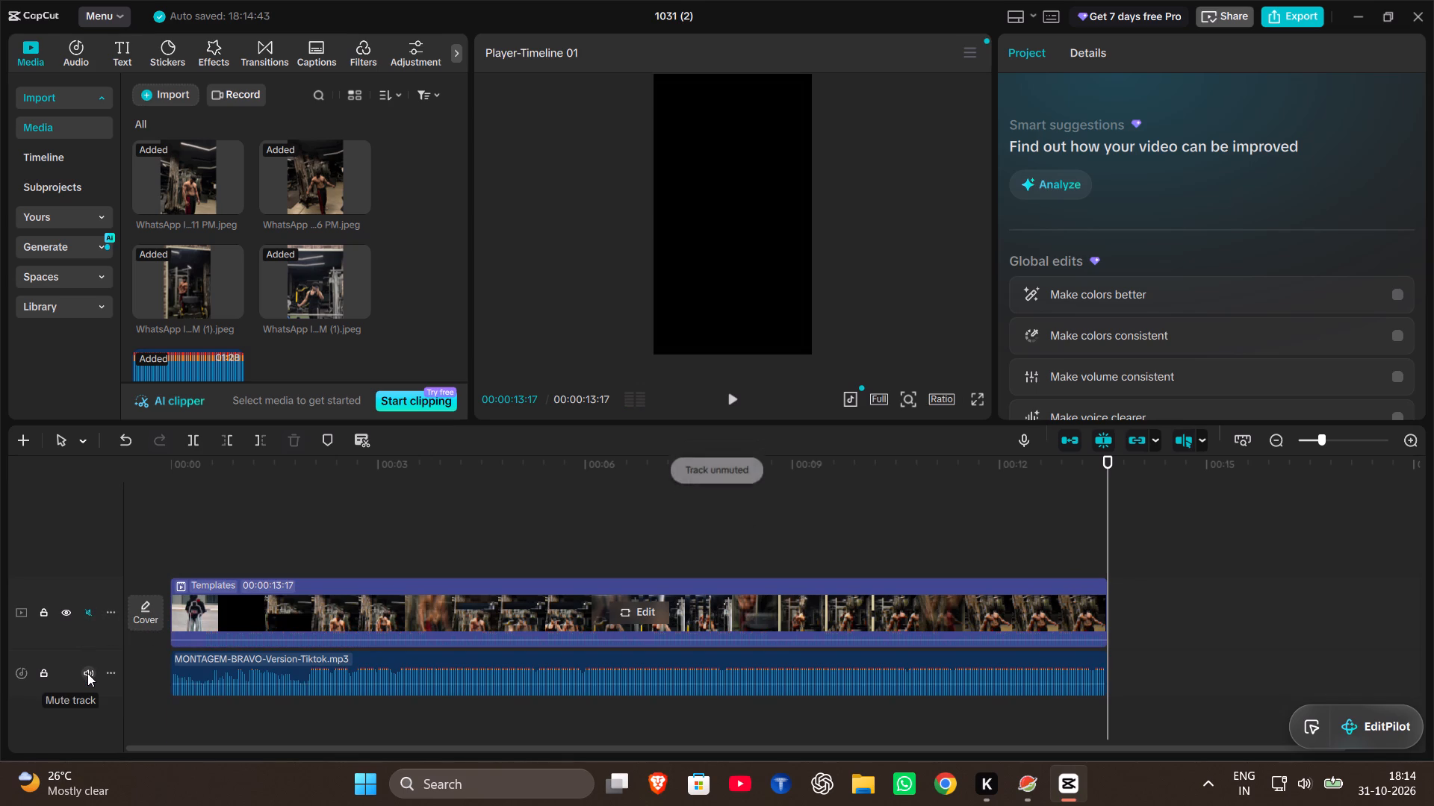
pyautogui.press('space')
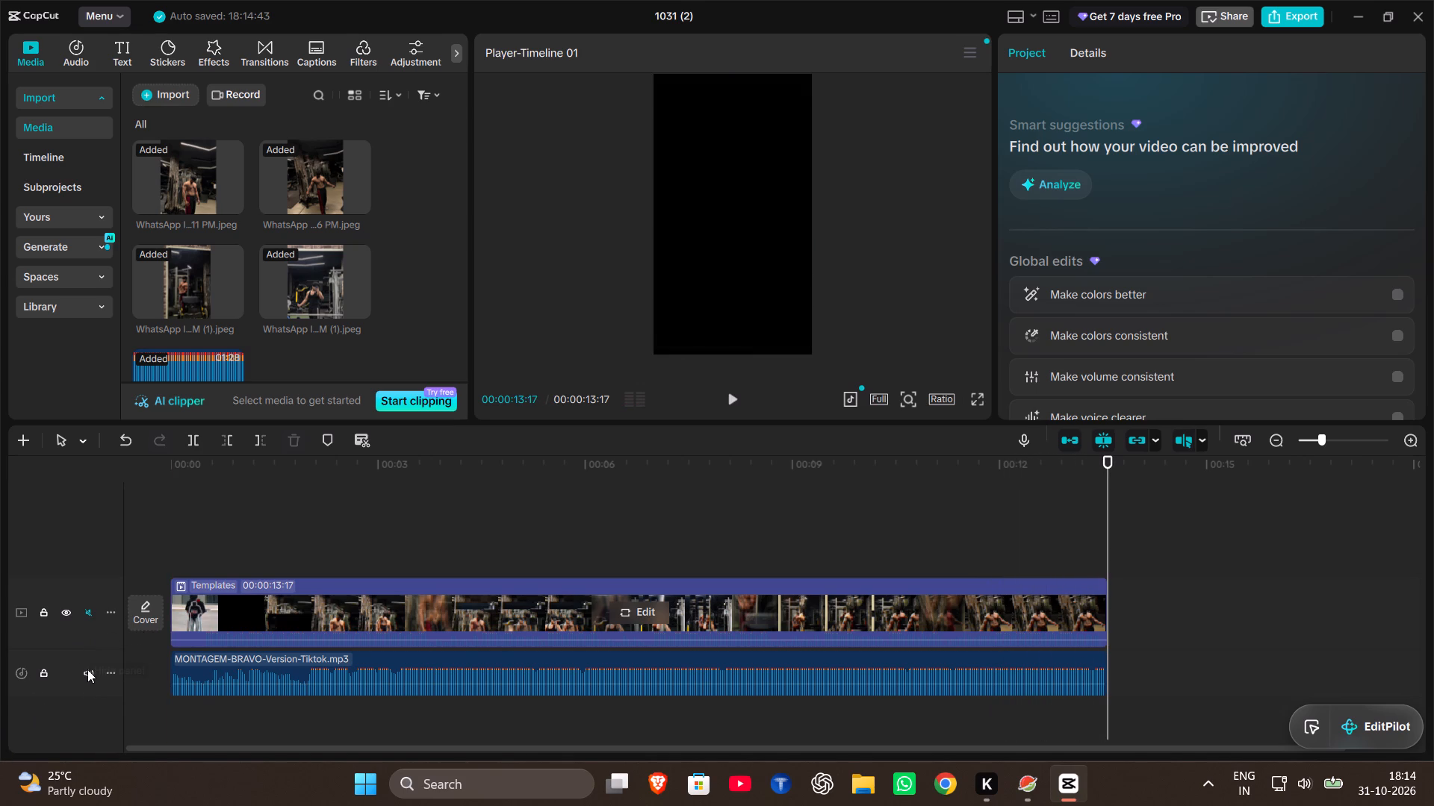
# Mute the music track, unmute the template track and play the video again with the template's own sound.
pyautogui.click(87, 669)
pyautogui.click(92, 611)
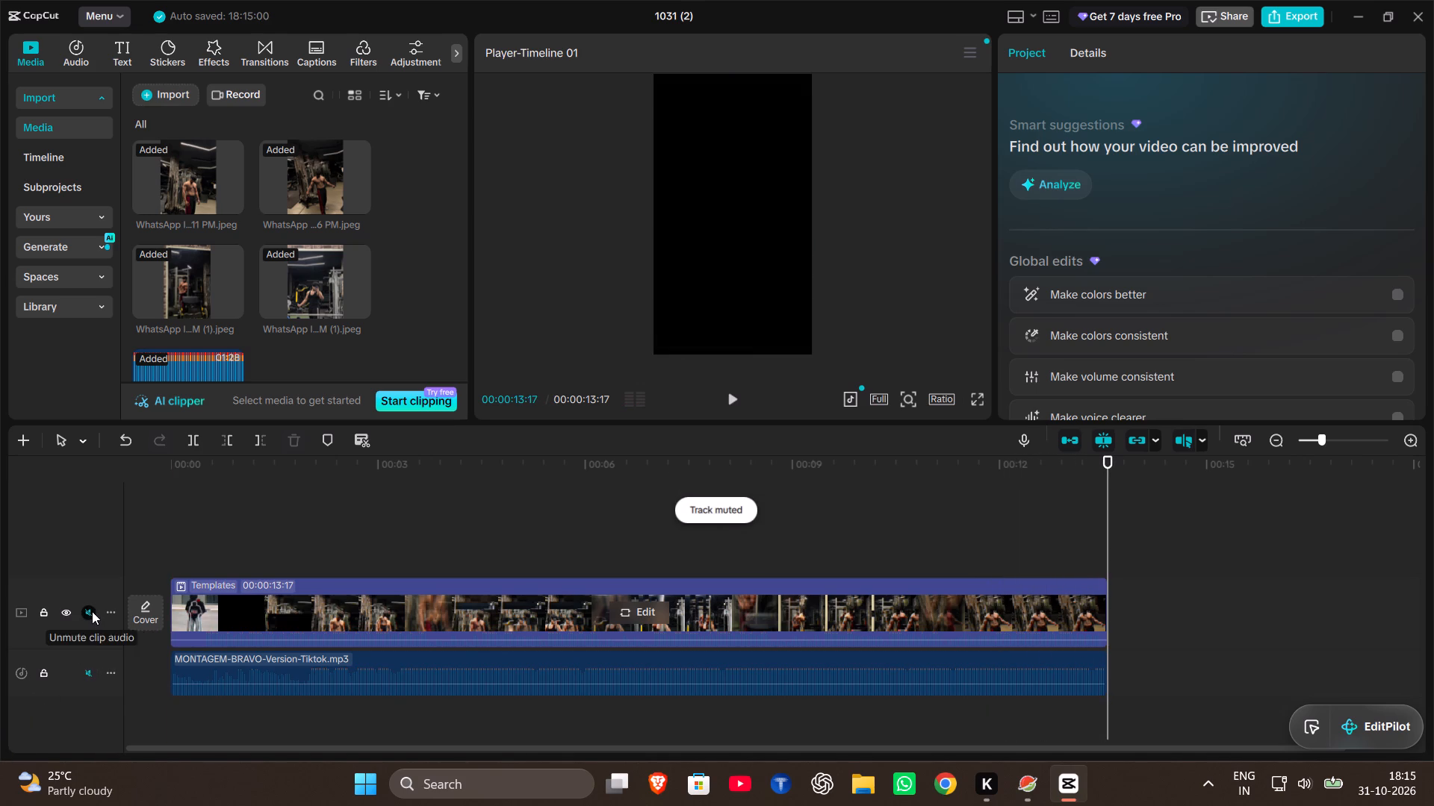
pyautogui.click(179, 563)
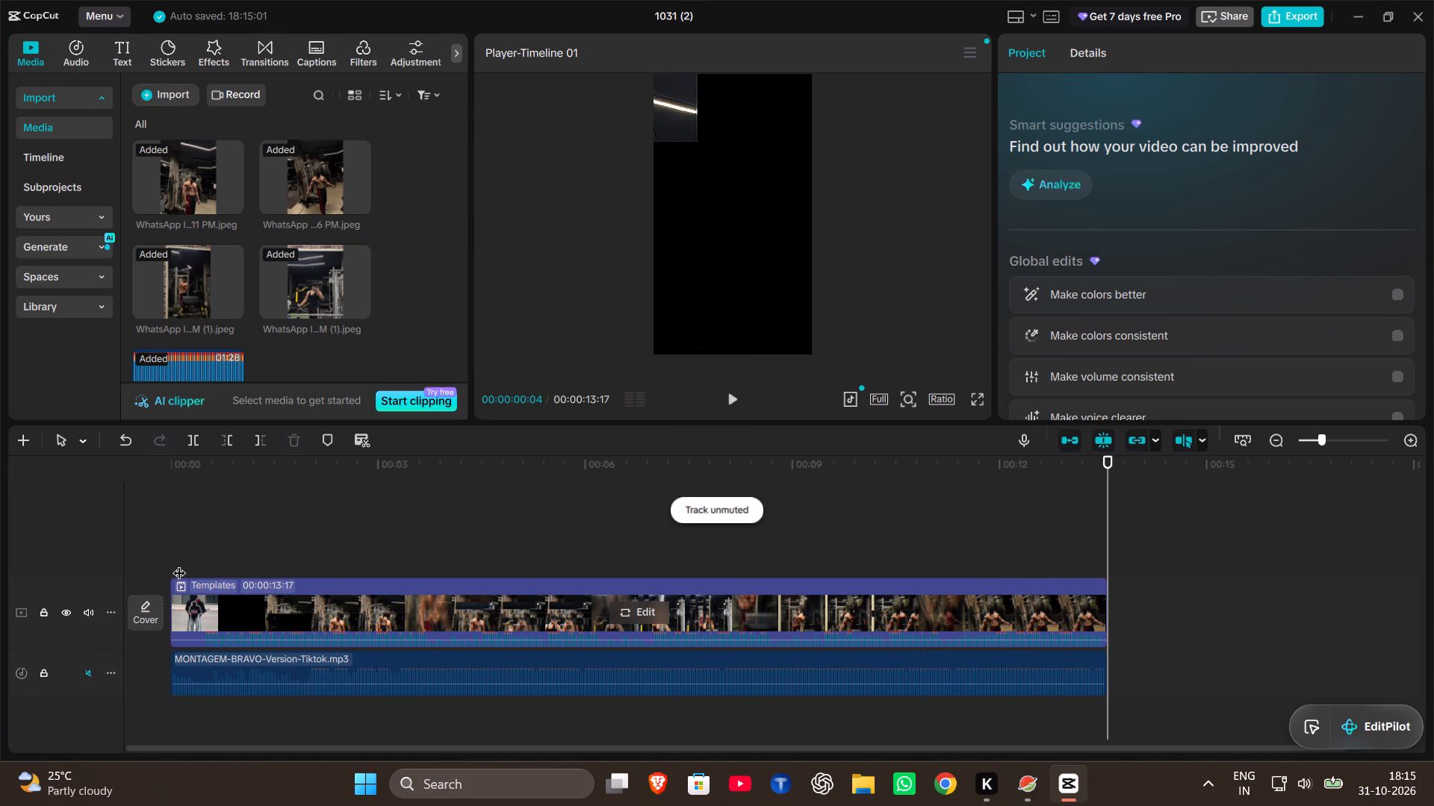
pyautogui.press('space')
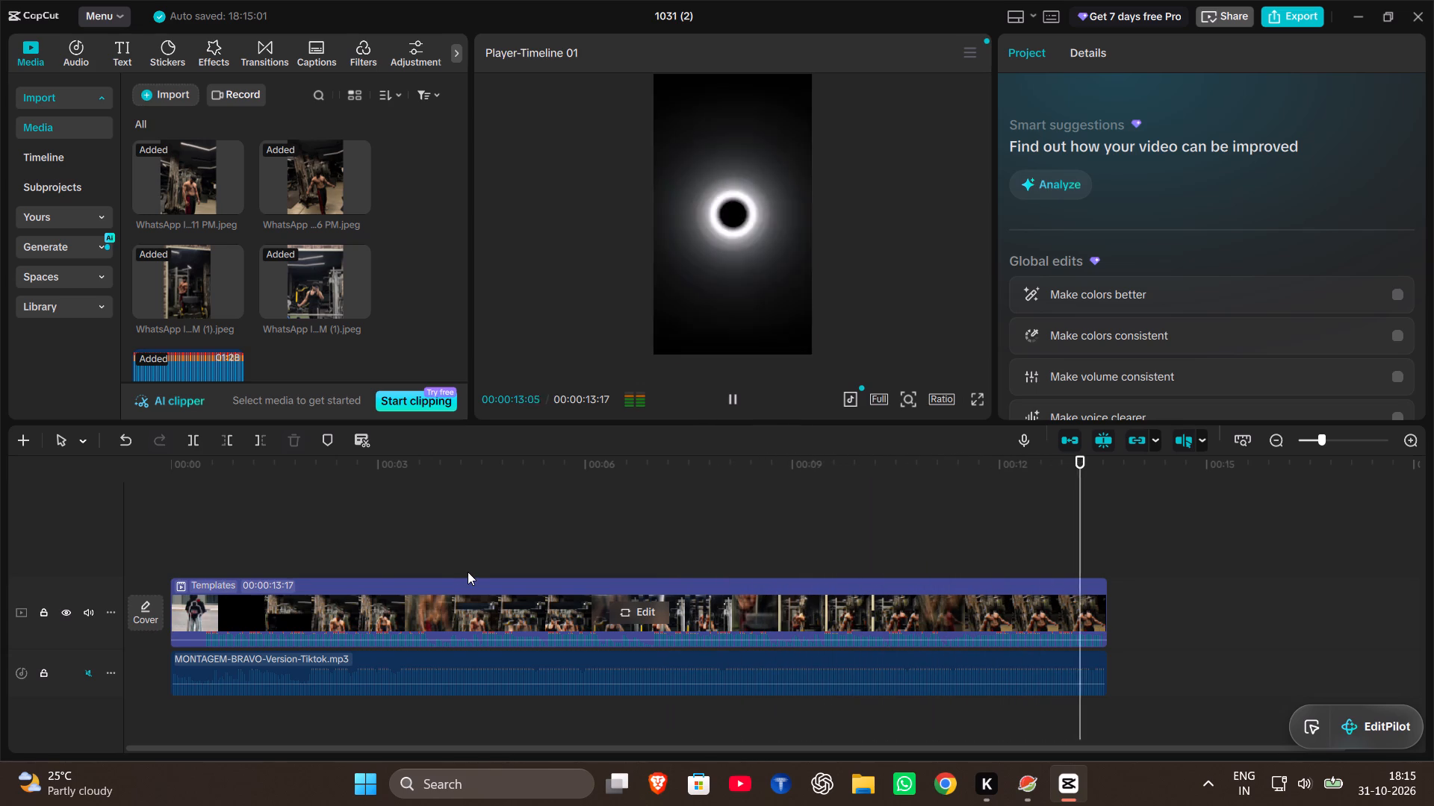
# Delete the MONTAGEM-BRAVO music clip from the timeline.
pyautogui.click(234, 664)
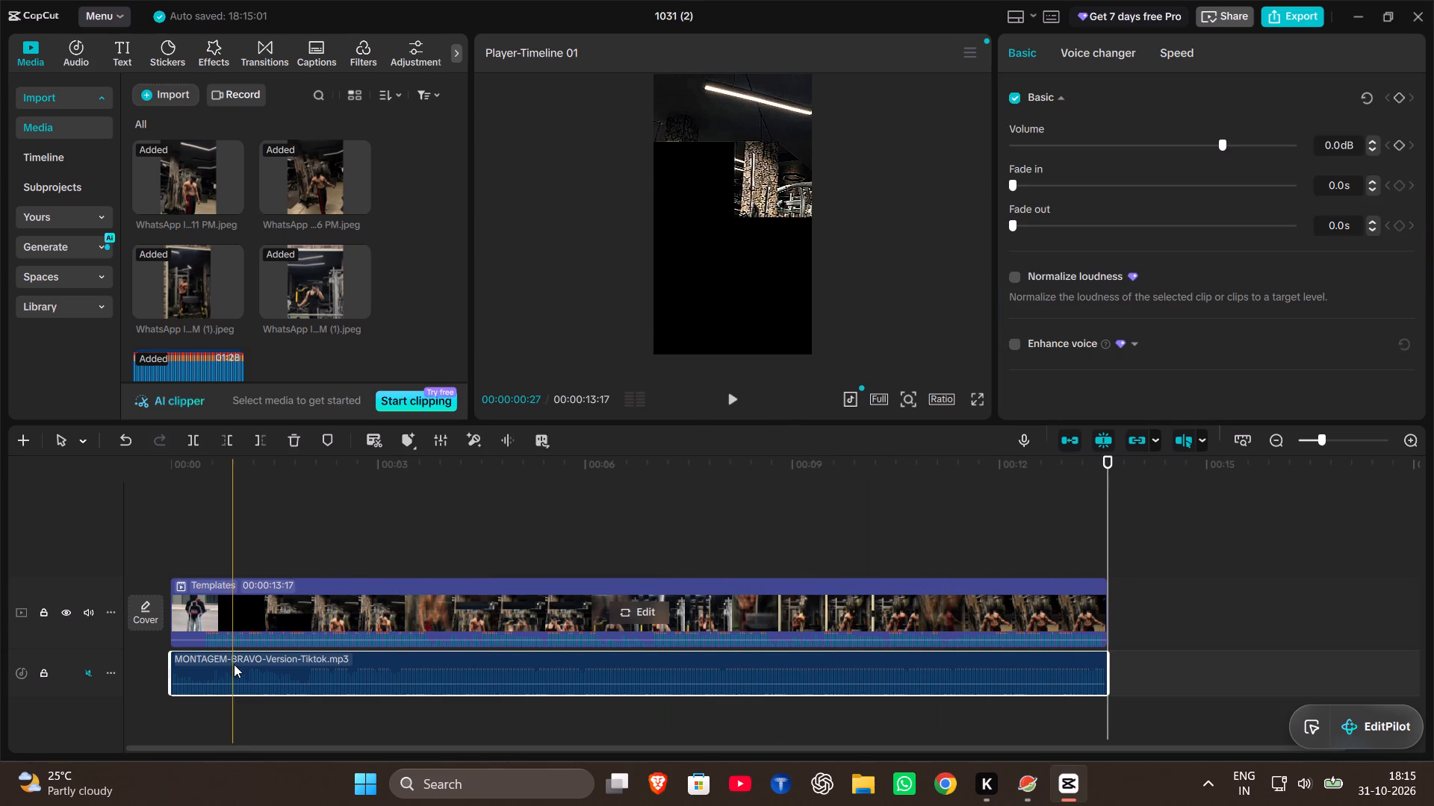
pyautogui.press('BackSpace')
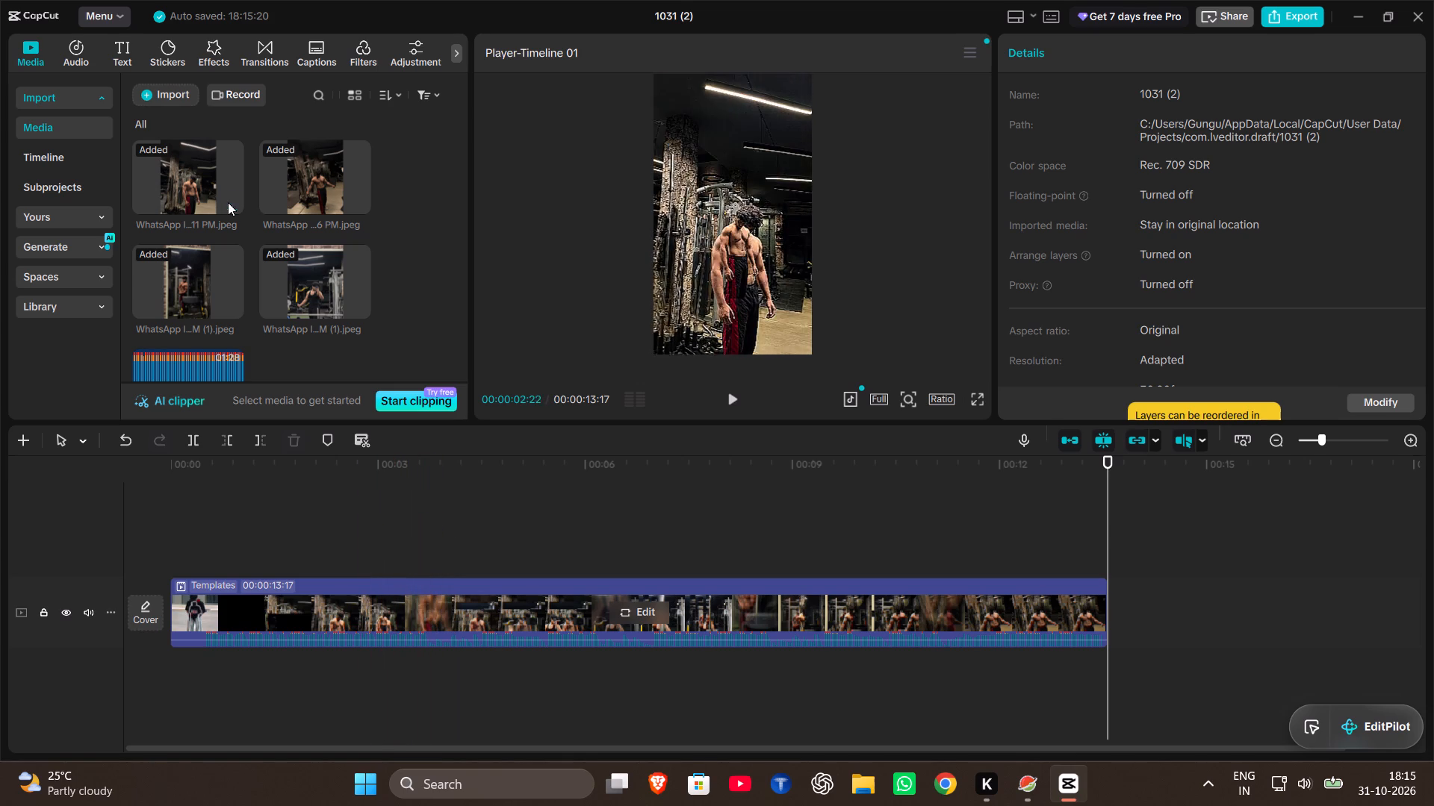
# Open the video effects library.
pyautogui.click(221, 53)
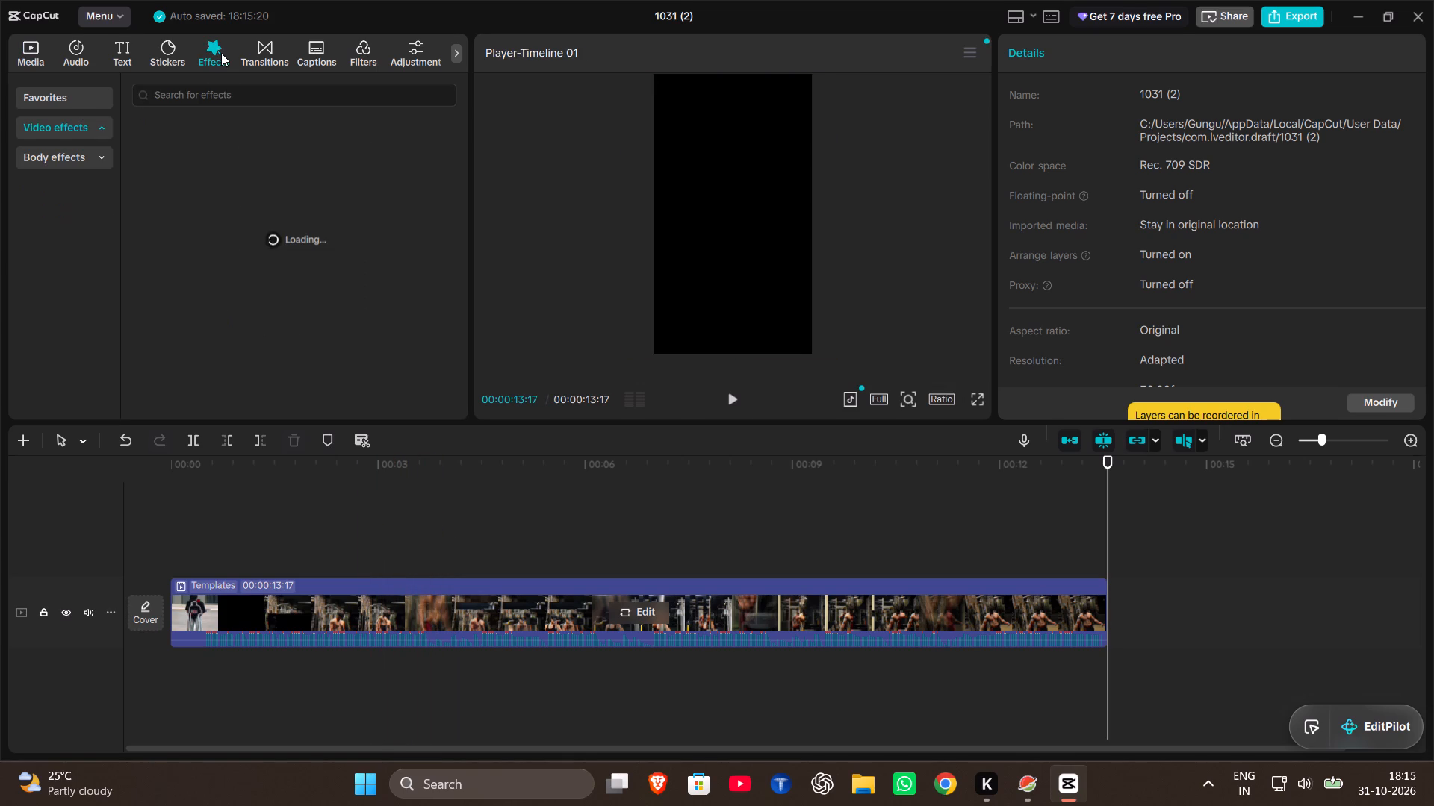
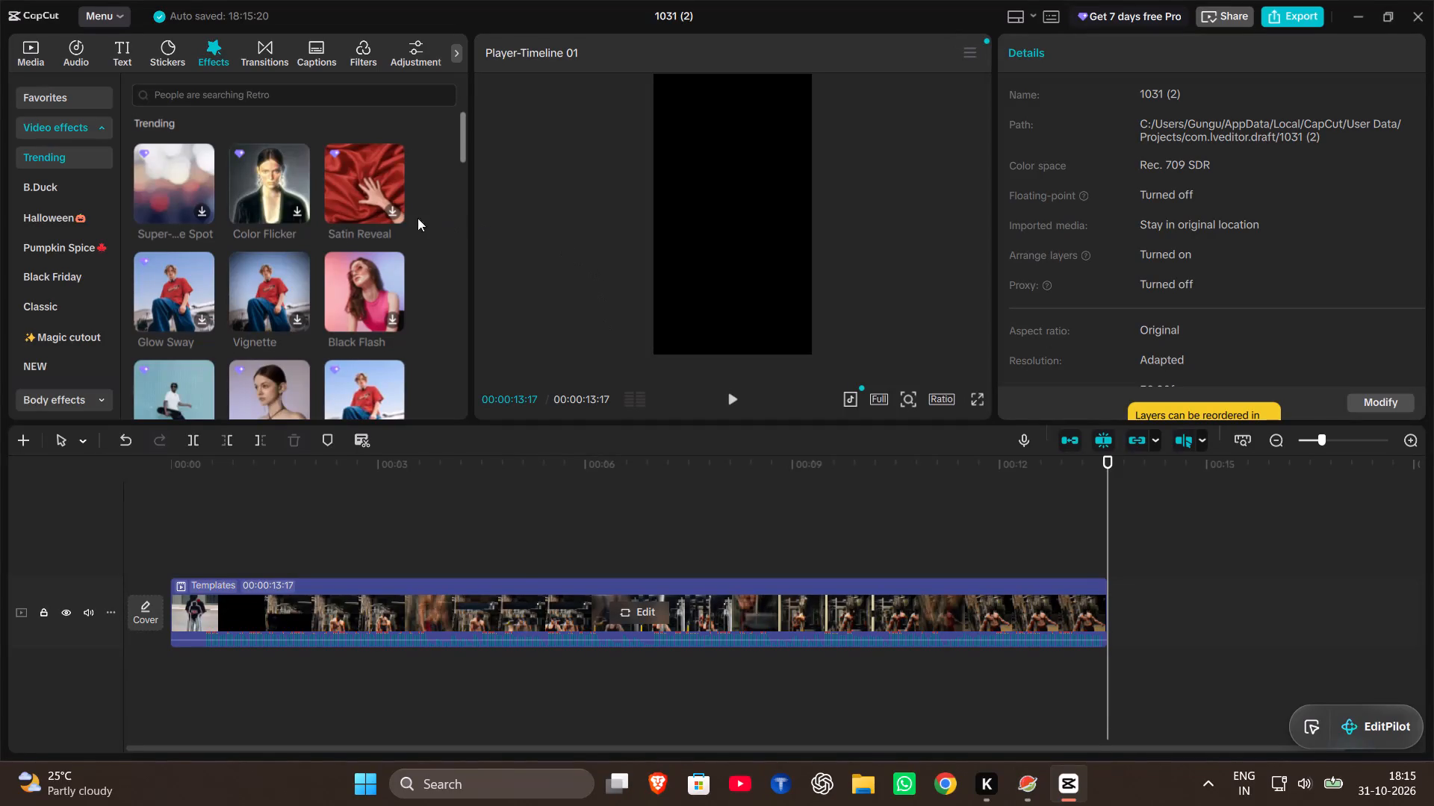
# Browse the trending video effects and search the effects library for "black".
pyautogui.scroll(-2, 259, 272)
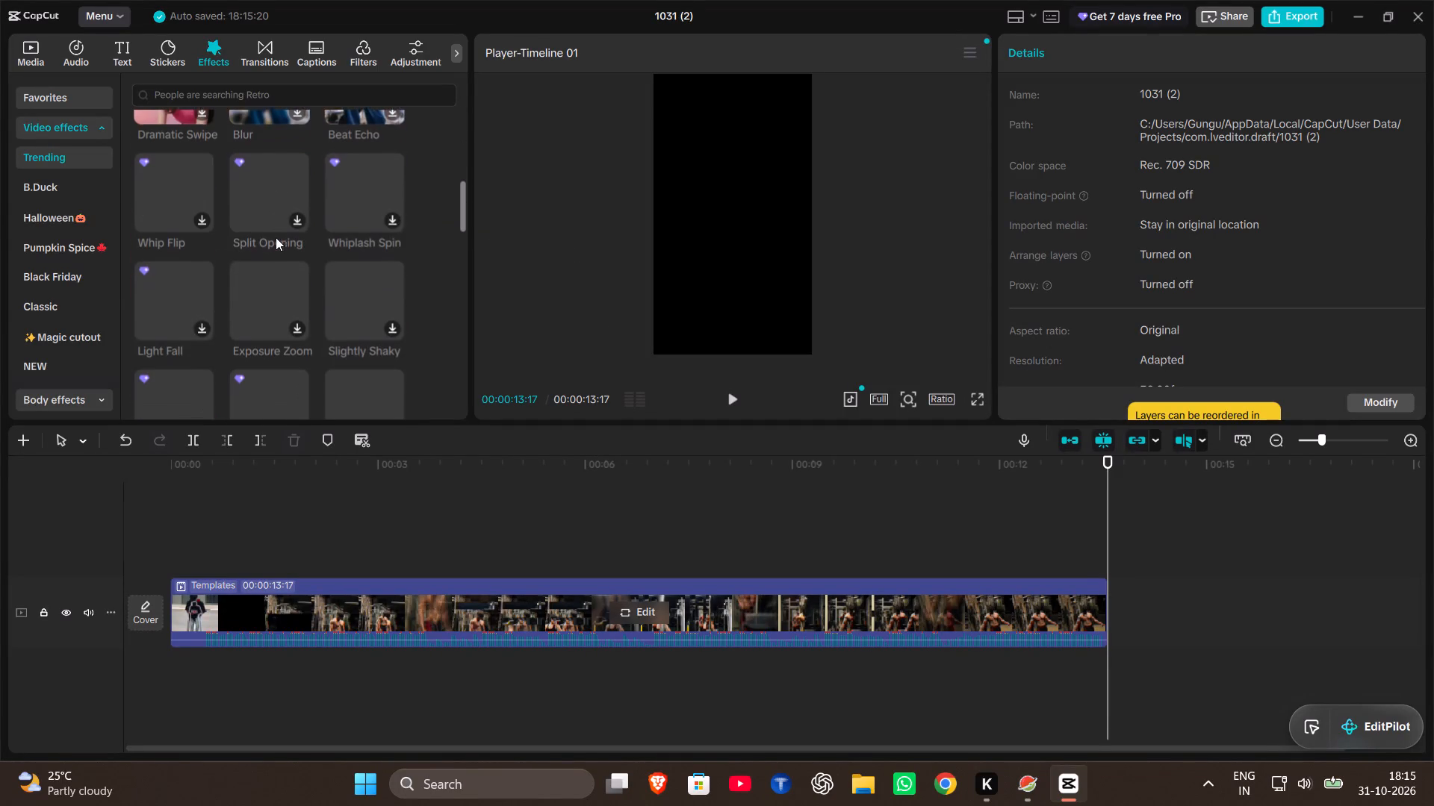
pyautogui.scroll(3, 276, 237)
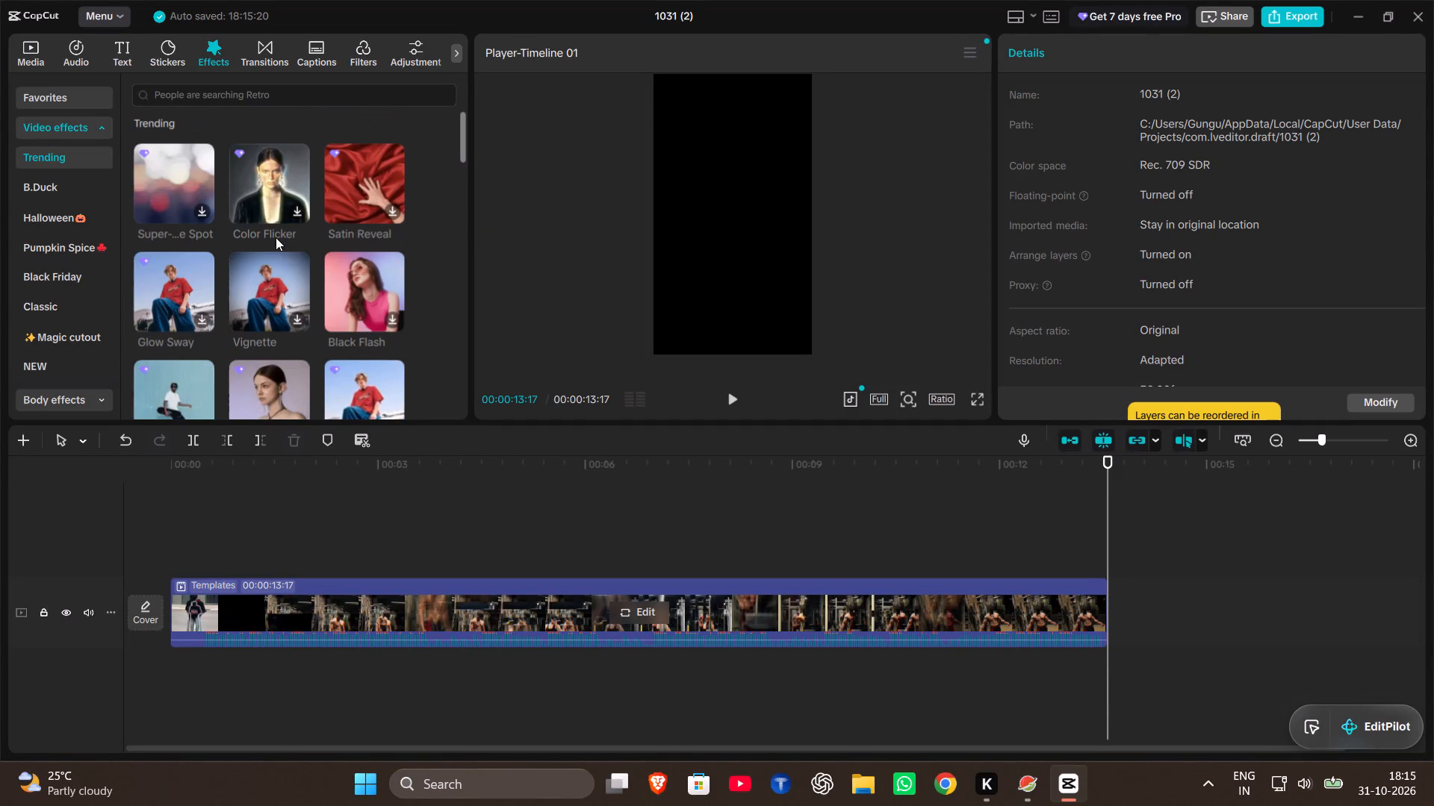
pyautogui.click(252, 99)
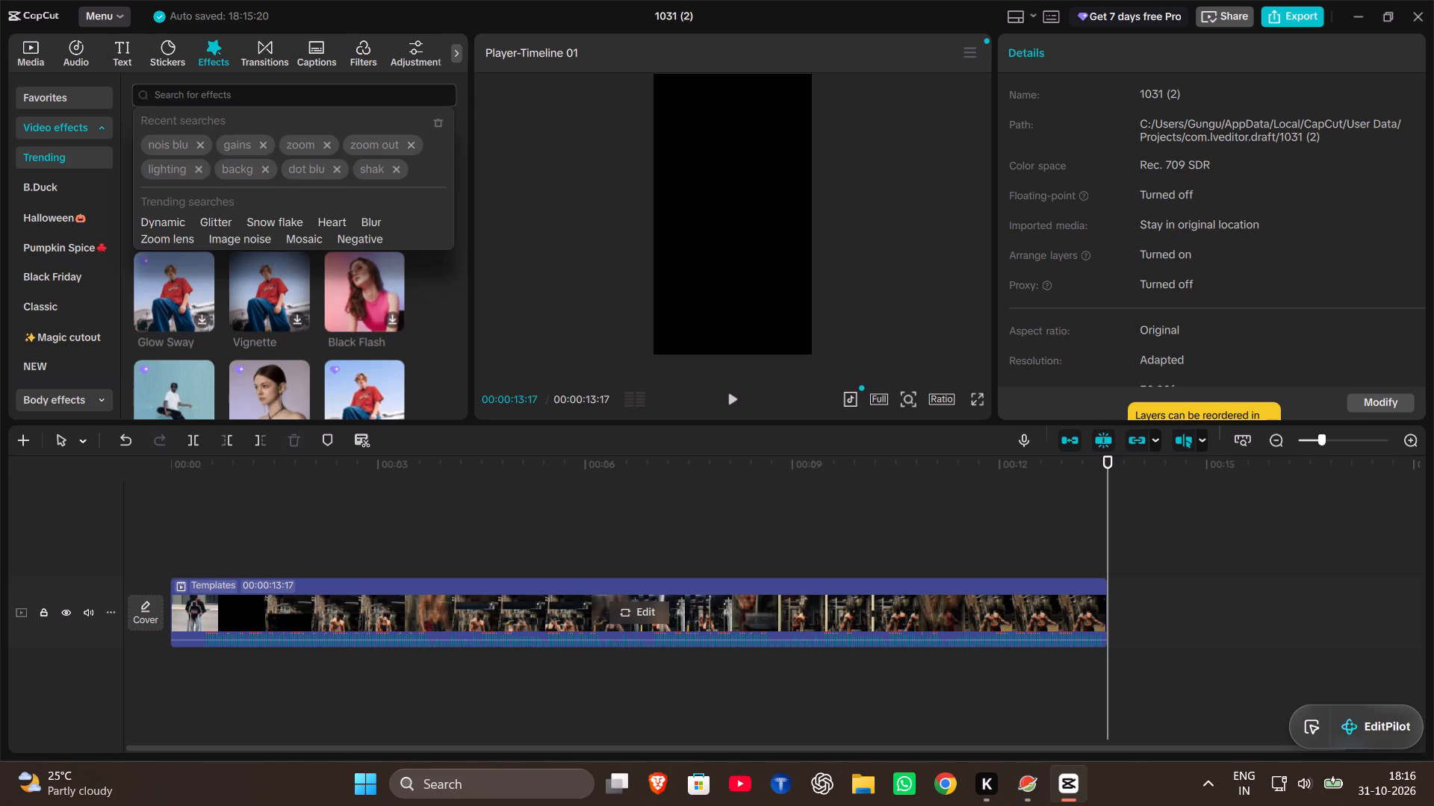
pyautogui.write('bl')
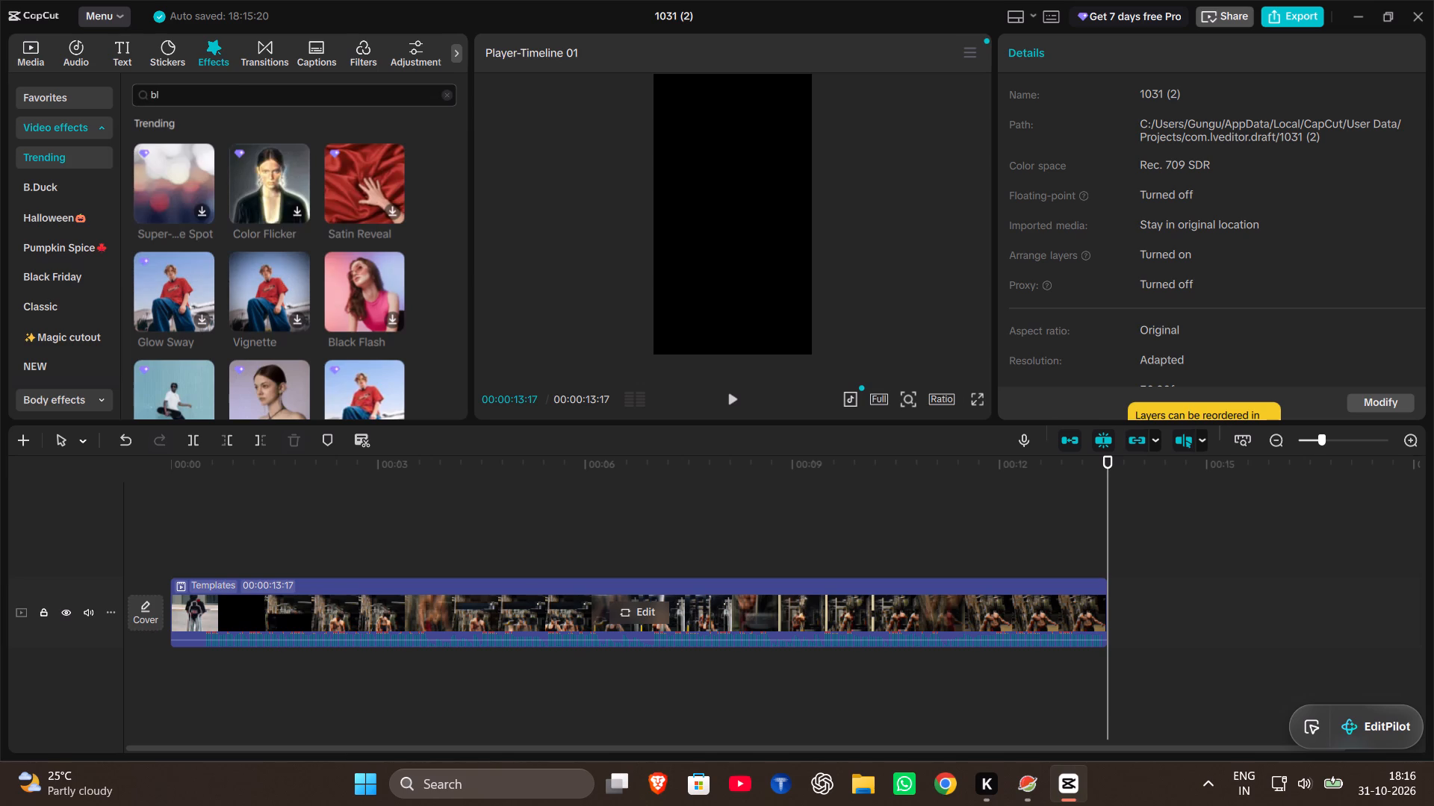
pyautogui.write('ack')
pyautogui.press('Return')
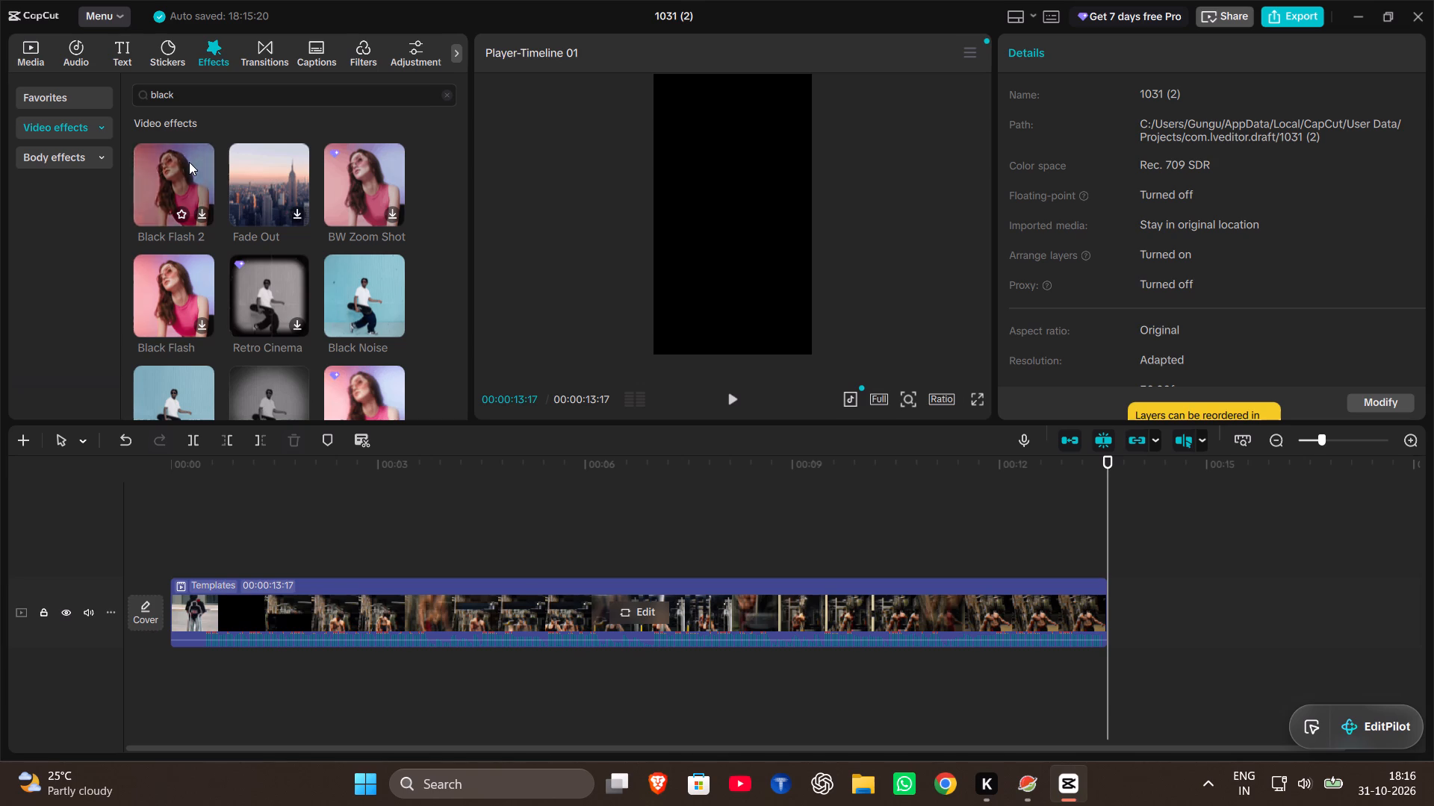
# Search the filters for the trending term "black" and add the Humble filter at the end of the template clip.
pyautogui.click(361, 68)
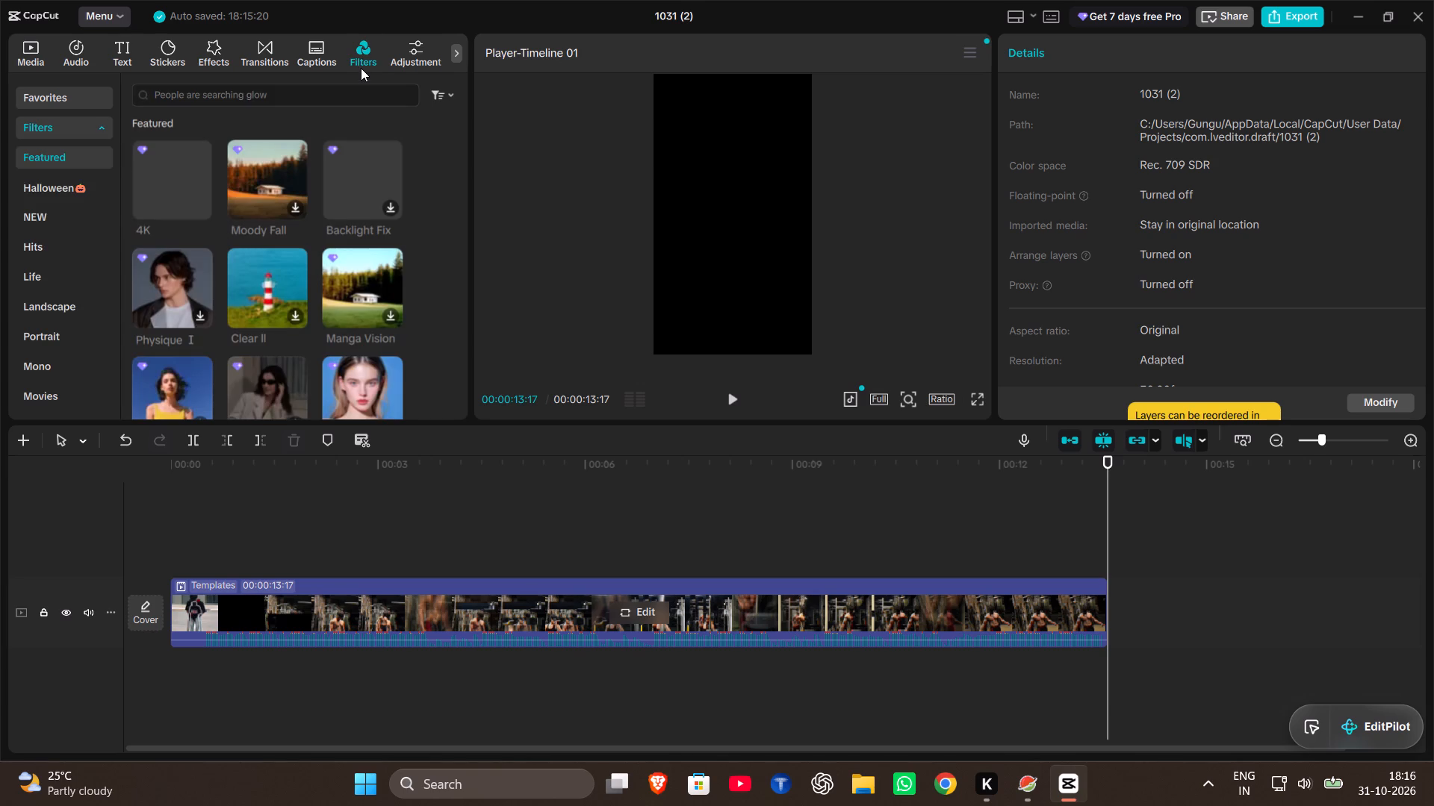
pyautogui.click(347, 88)
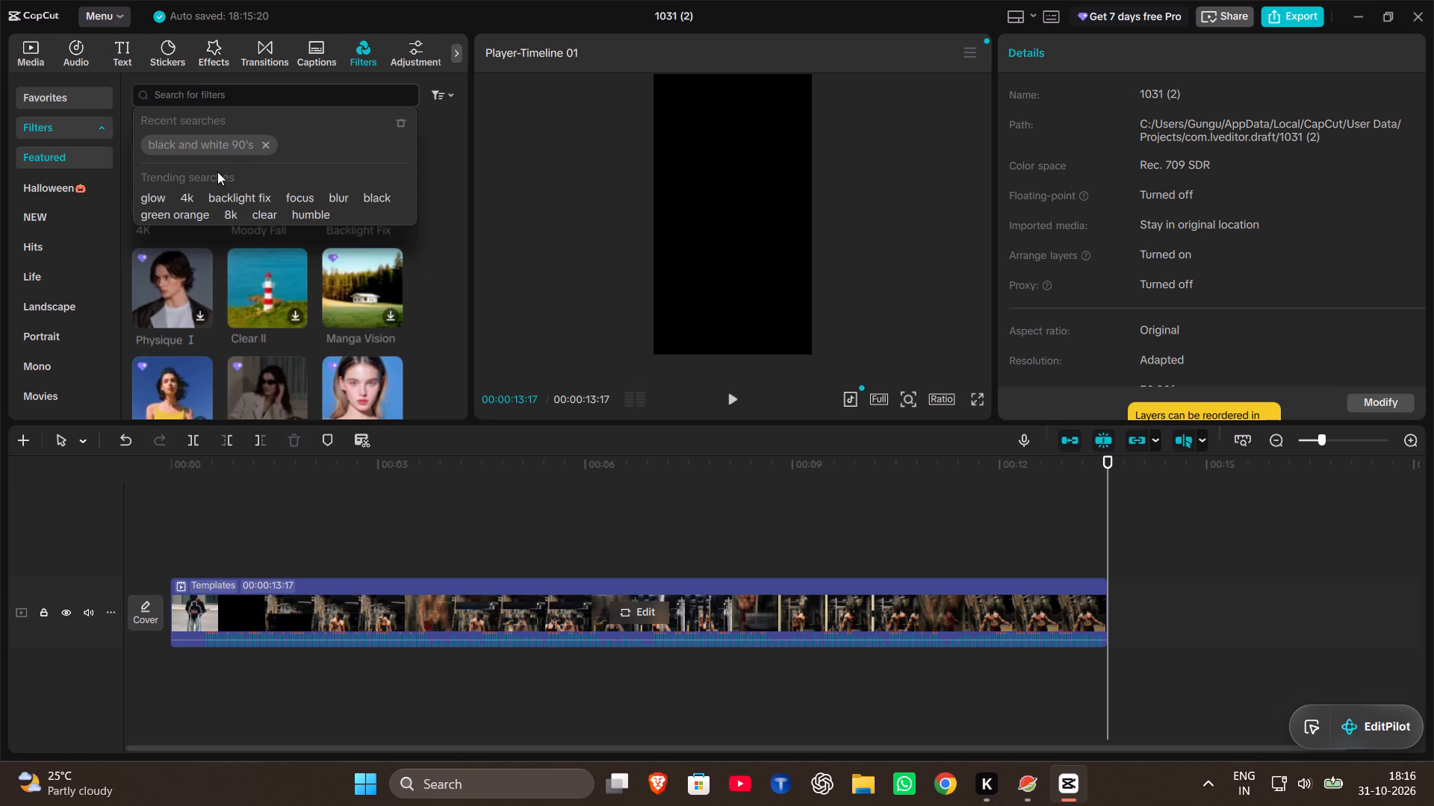
pyautogui.click(375, 199)
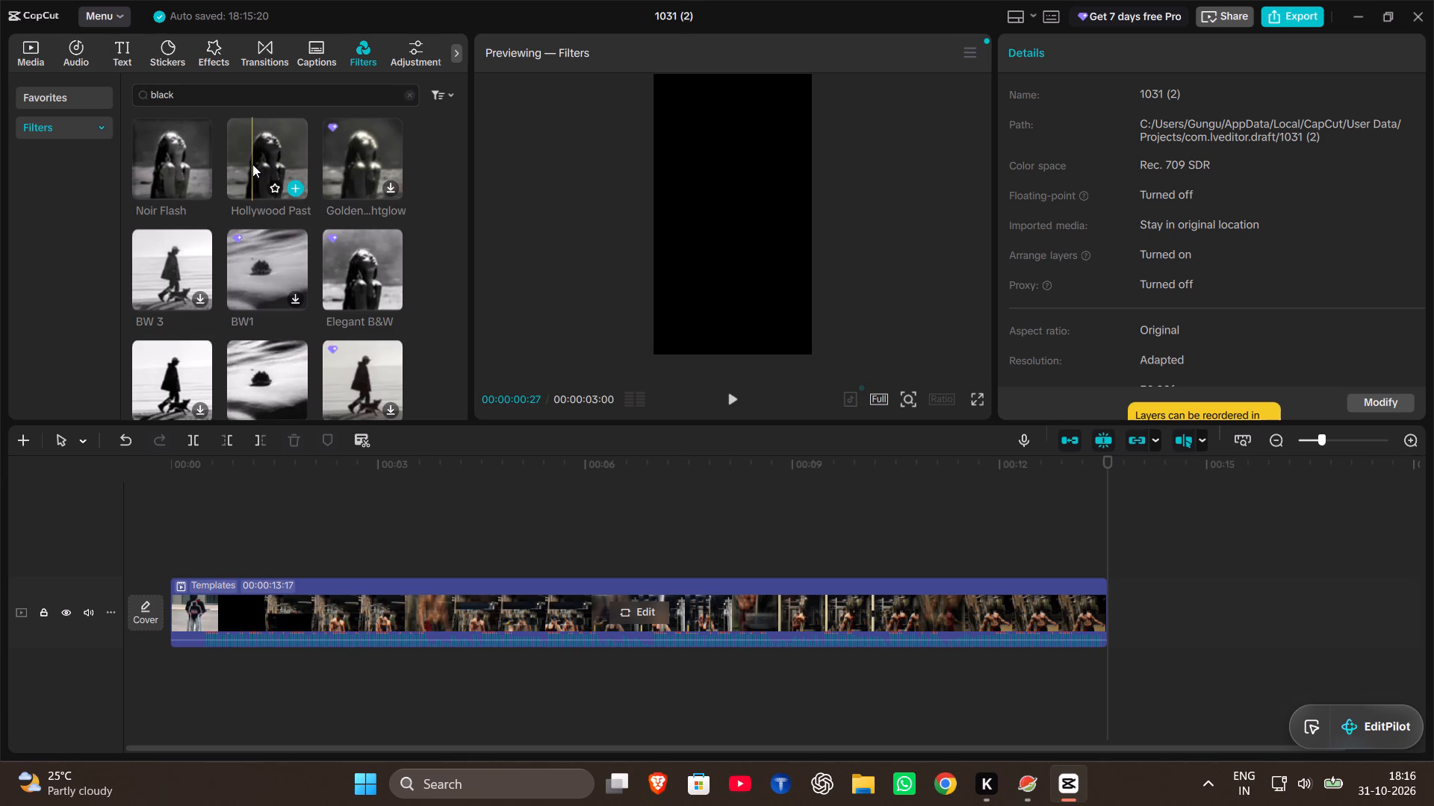
pyautogui.scroll(-1, 243, 160)
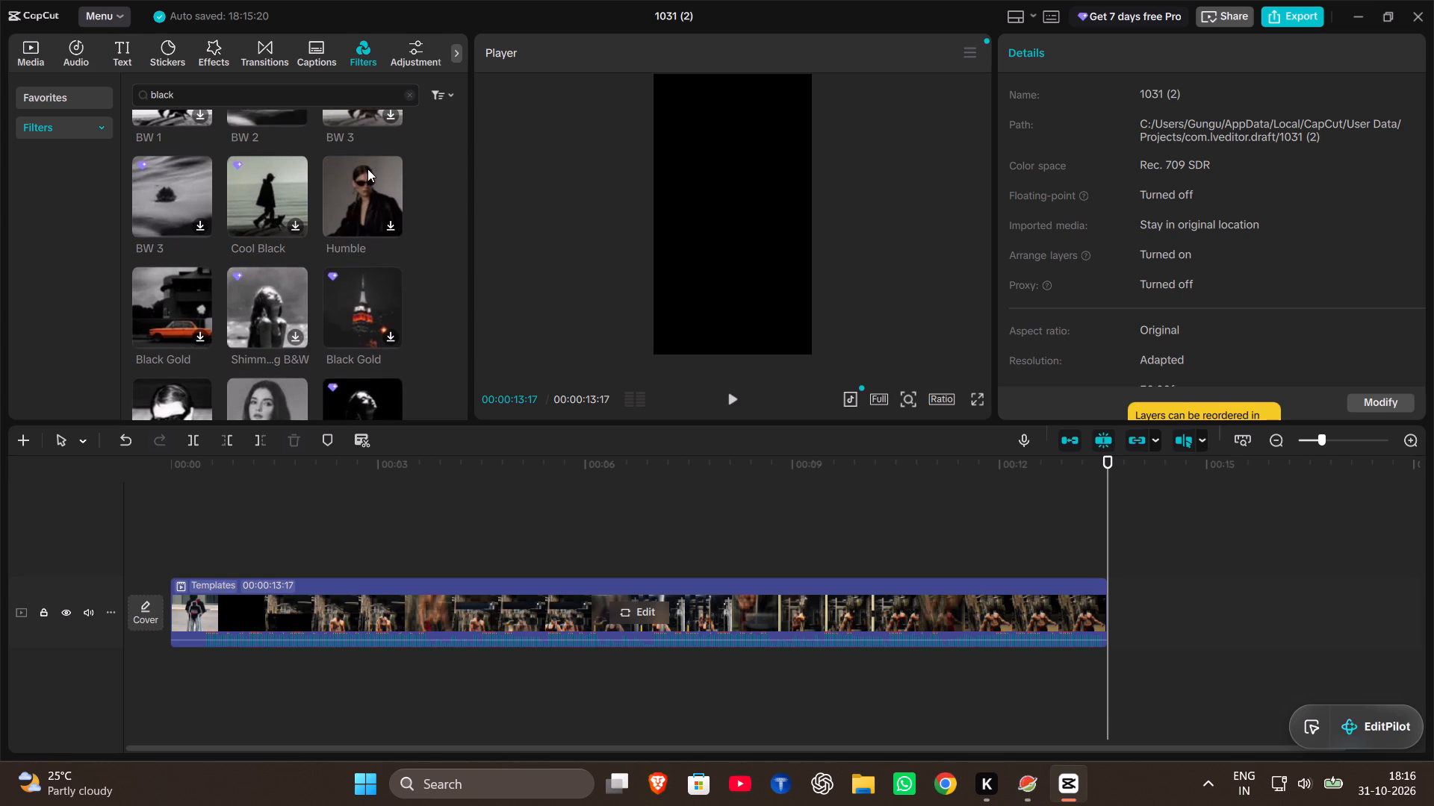
pyautogui.doubleClick(367, 169)
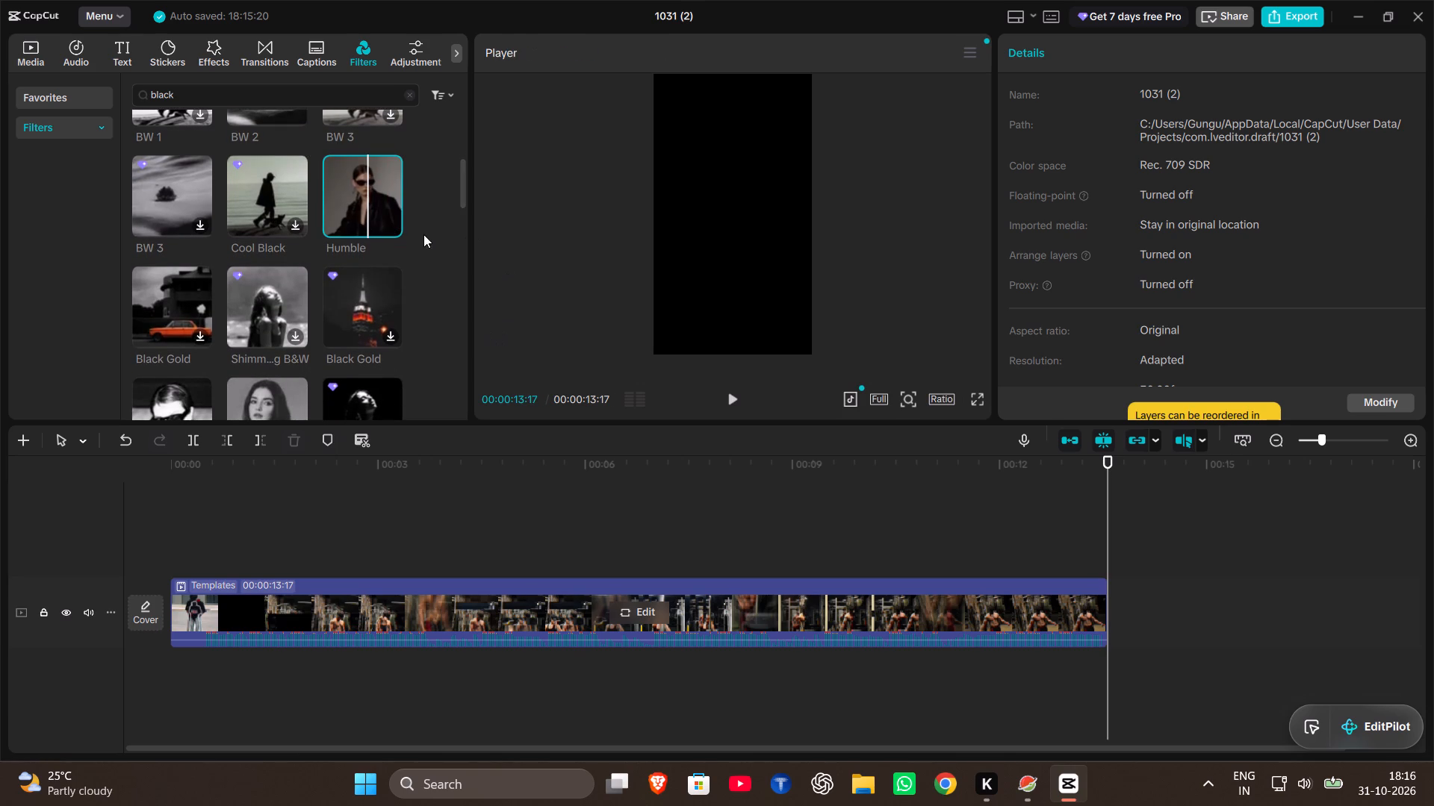
pyautogui.click(388, 219)
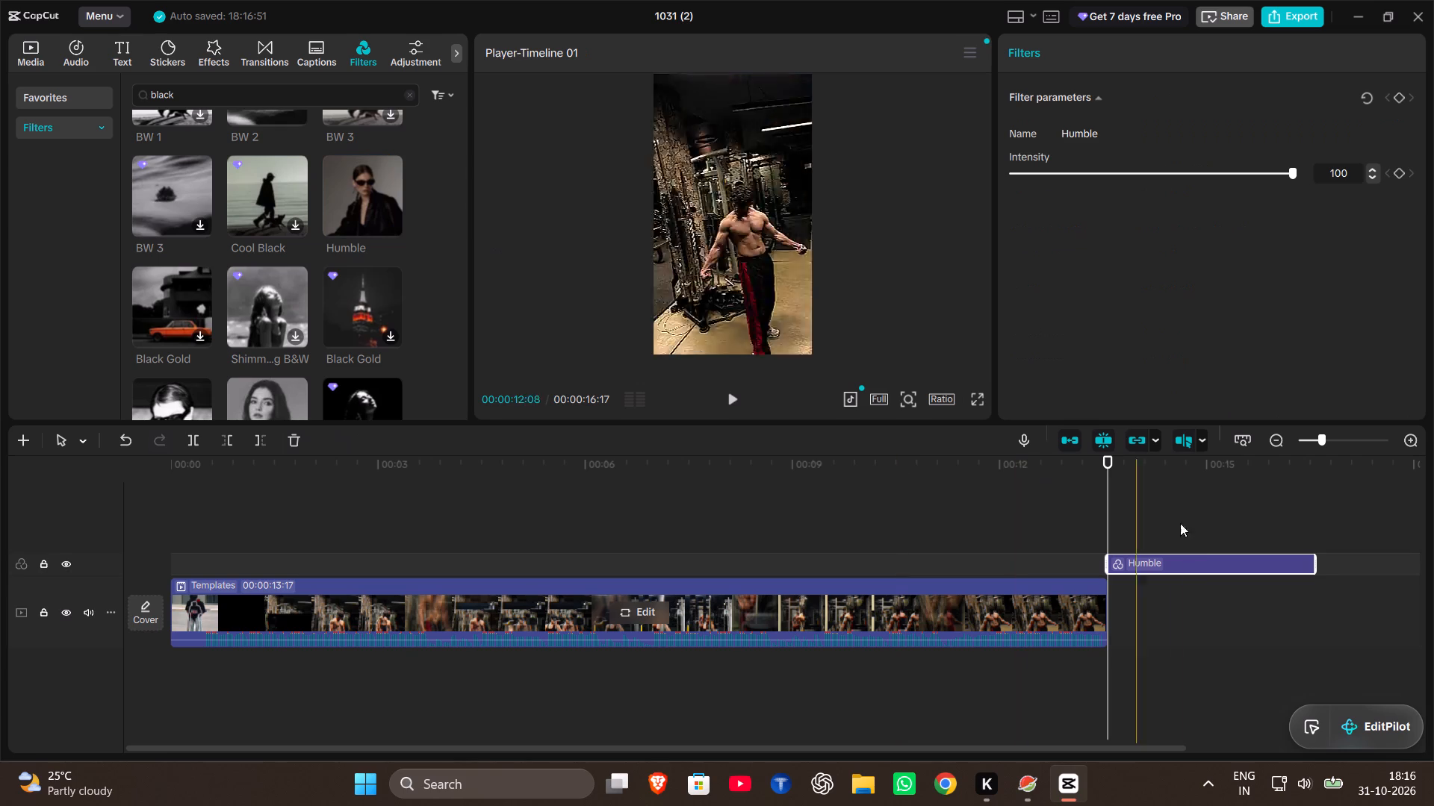
# Move the Humble filter back over the template clip and extend its start to the beginning of the timeline.
pyautogui.moveTo(1202, 563); pyautogui.dragTo(1194, 563)
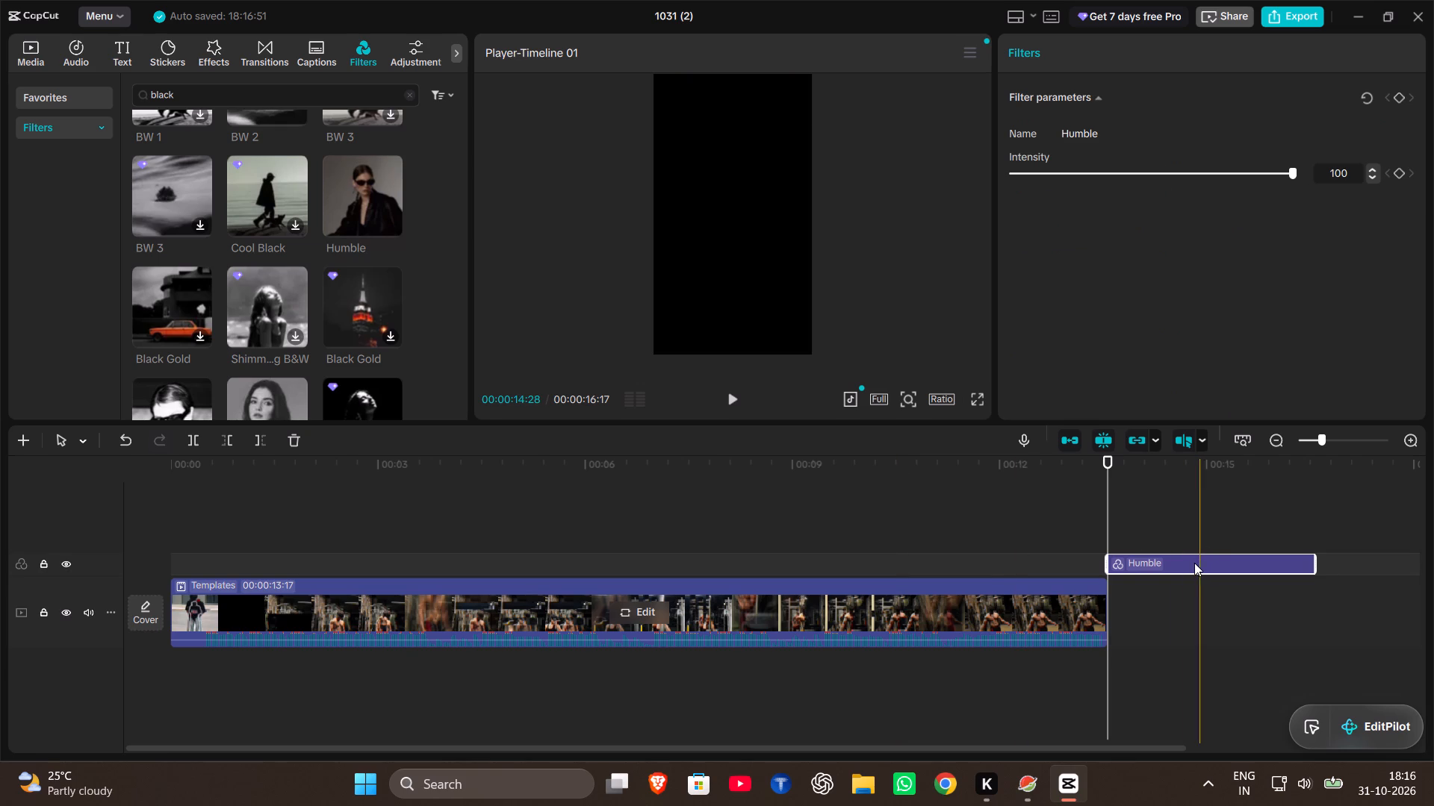
pyautogui.moveTo(1194, 563); pyautogui.dragTo(1014, 561)
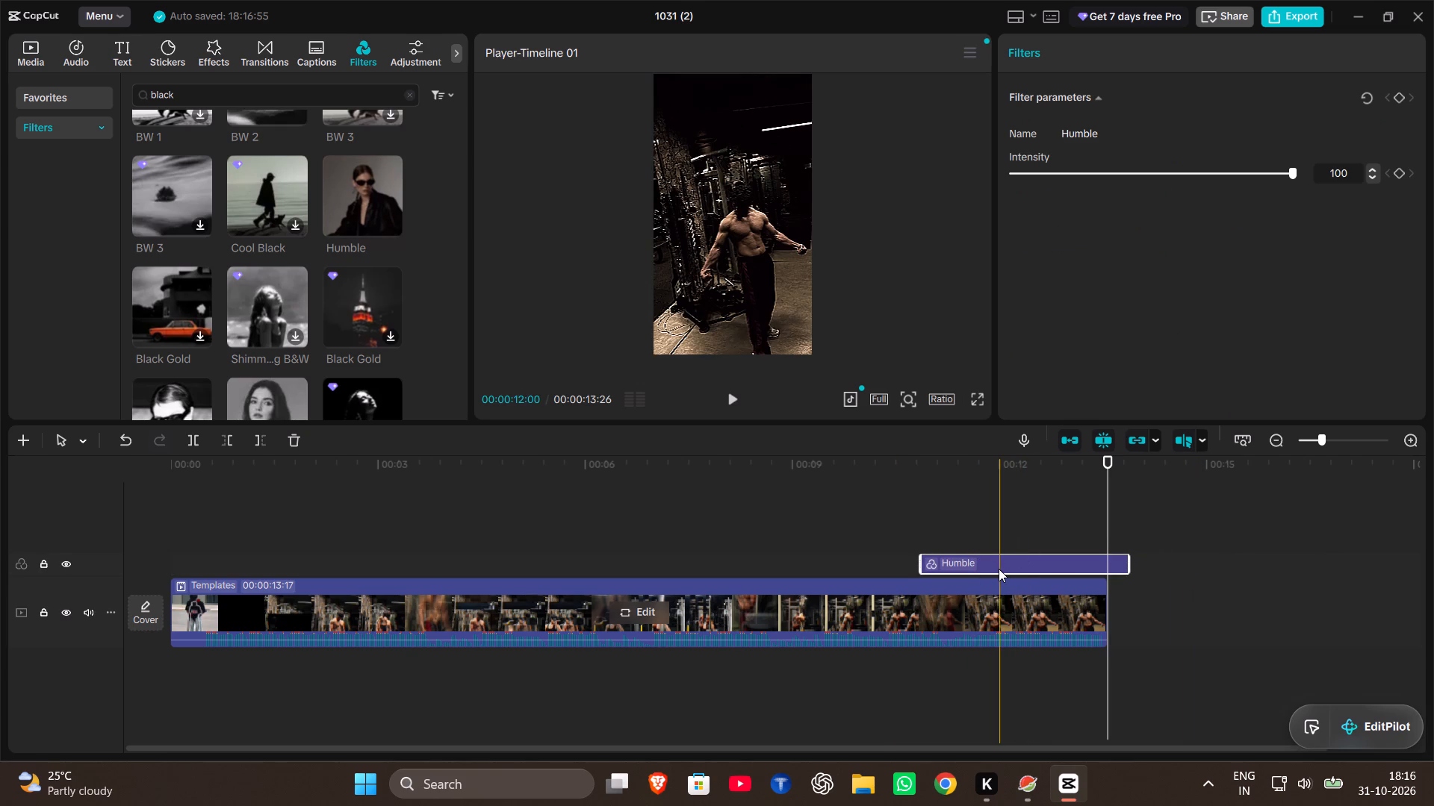
pyautogui.moveTo(922, 566); pyautogui.dragTo(133, 586)
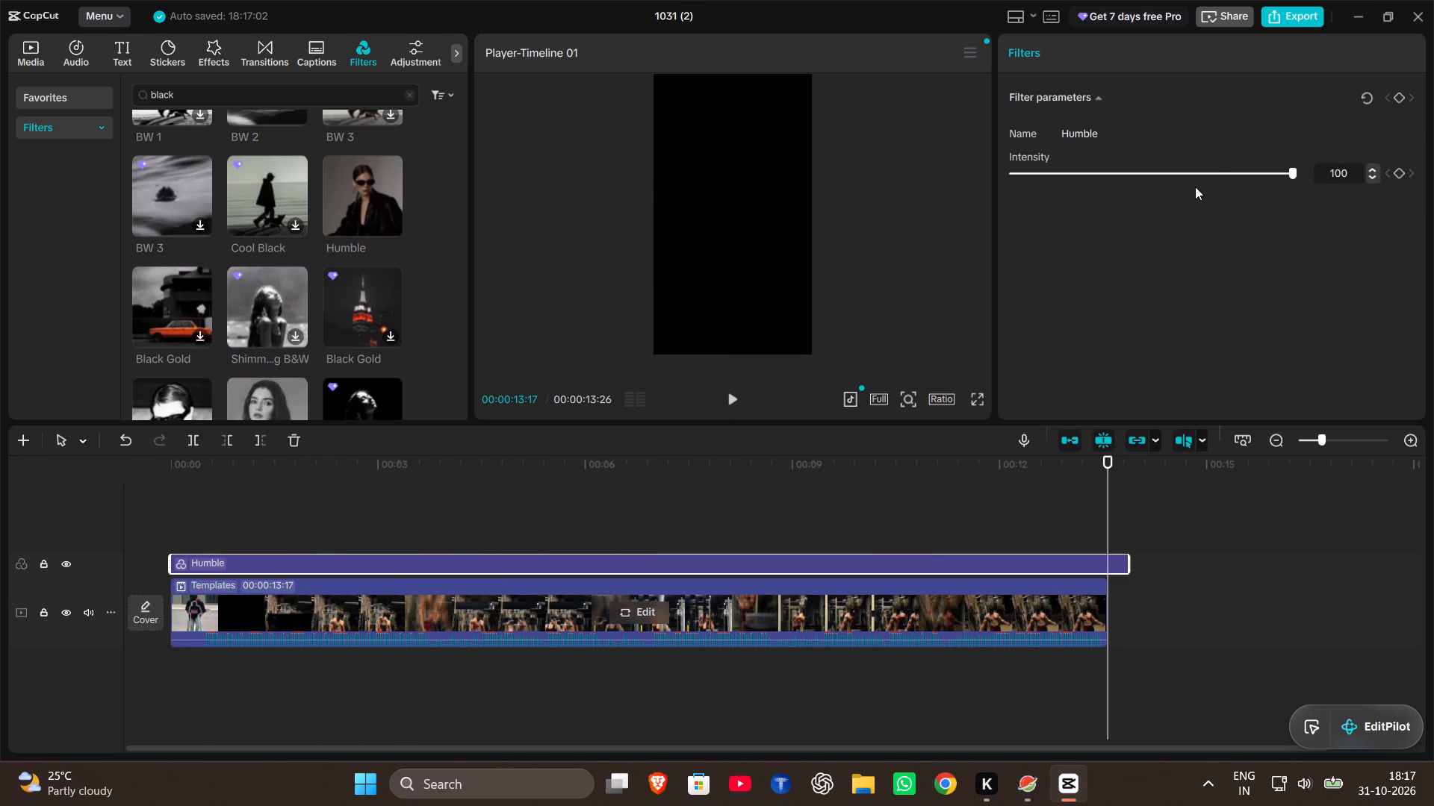
# Reduce the Humble filter's intensity, trying 70 with a preview of a mid-video frame, and settle on 31.
pyautogui.click(1210, 171)
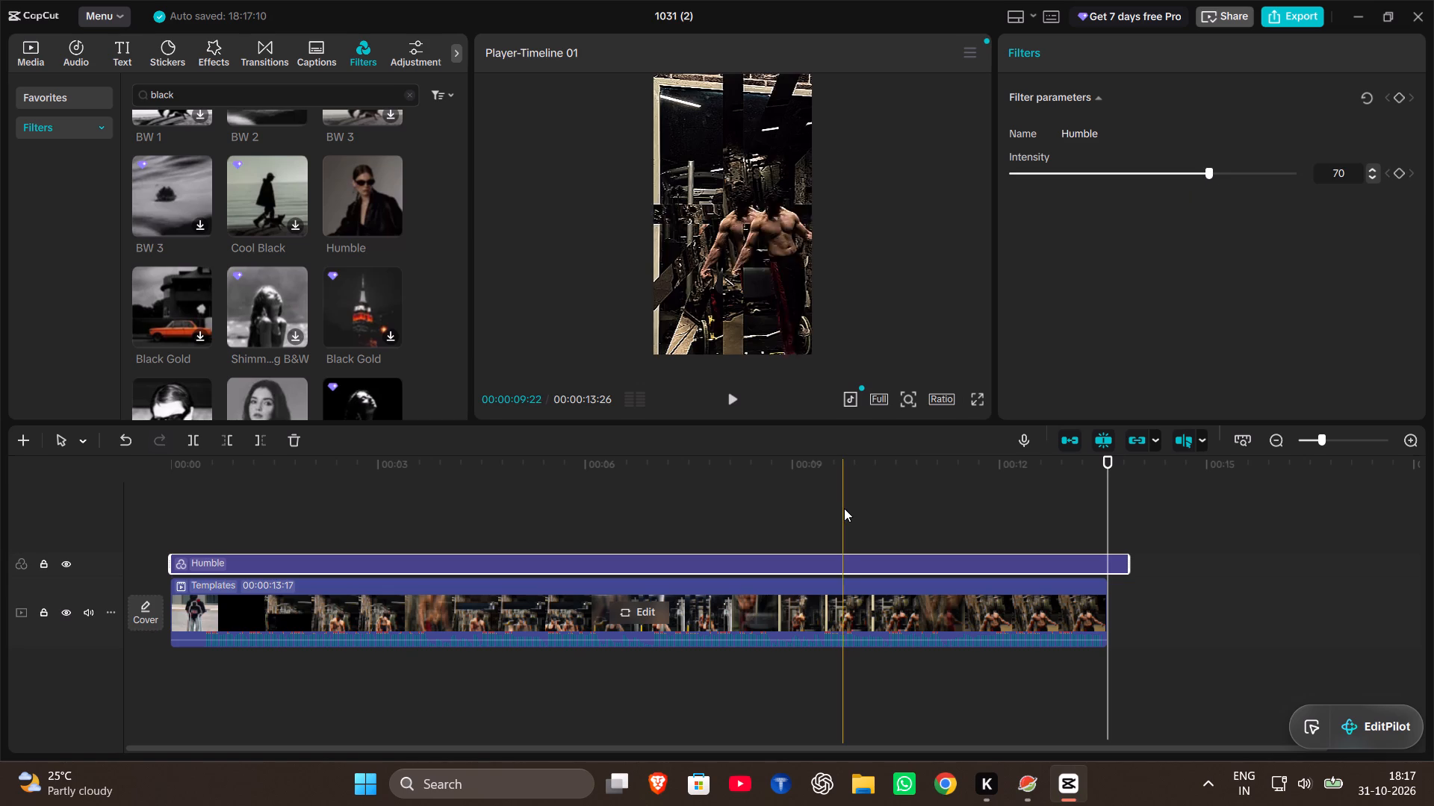
pyautogui.doubleClick(844, 508)
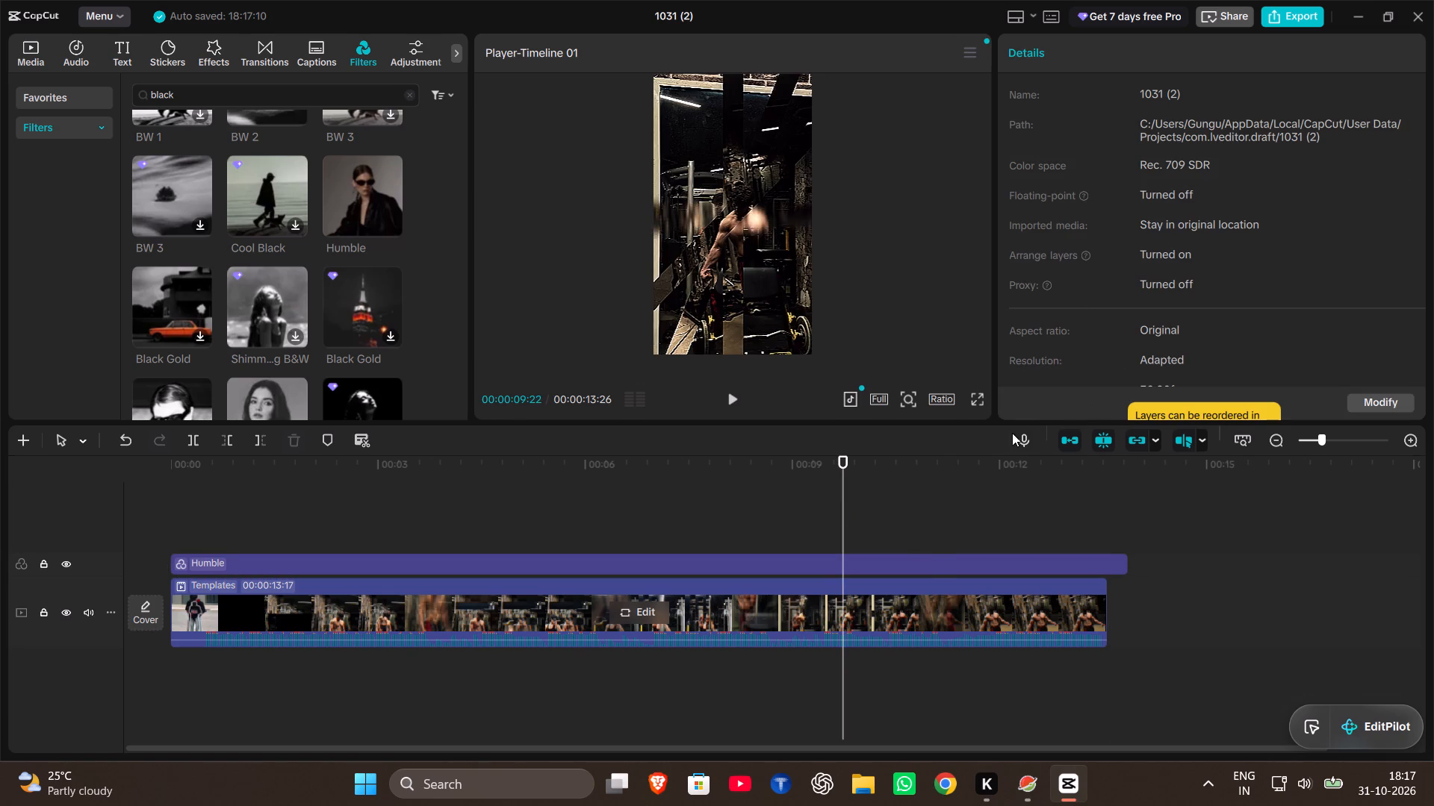
pyautogui.click(928, 559)
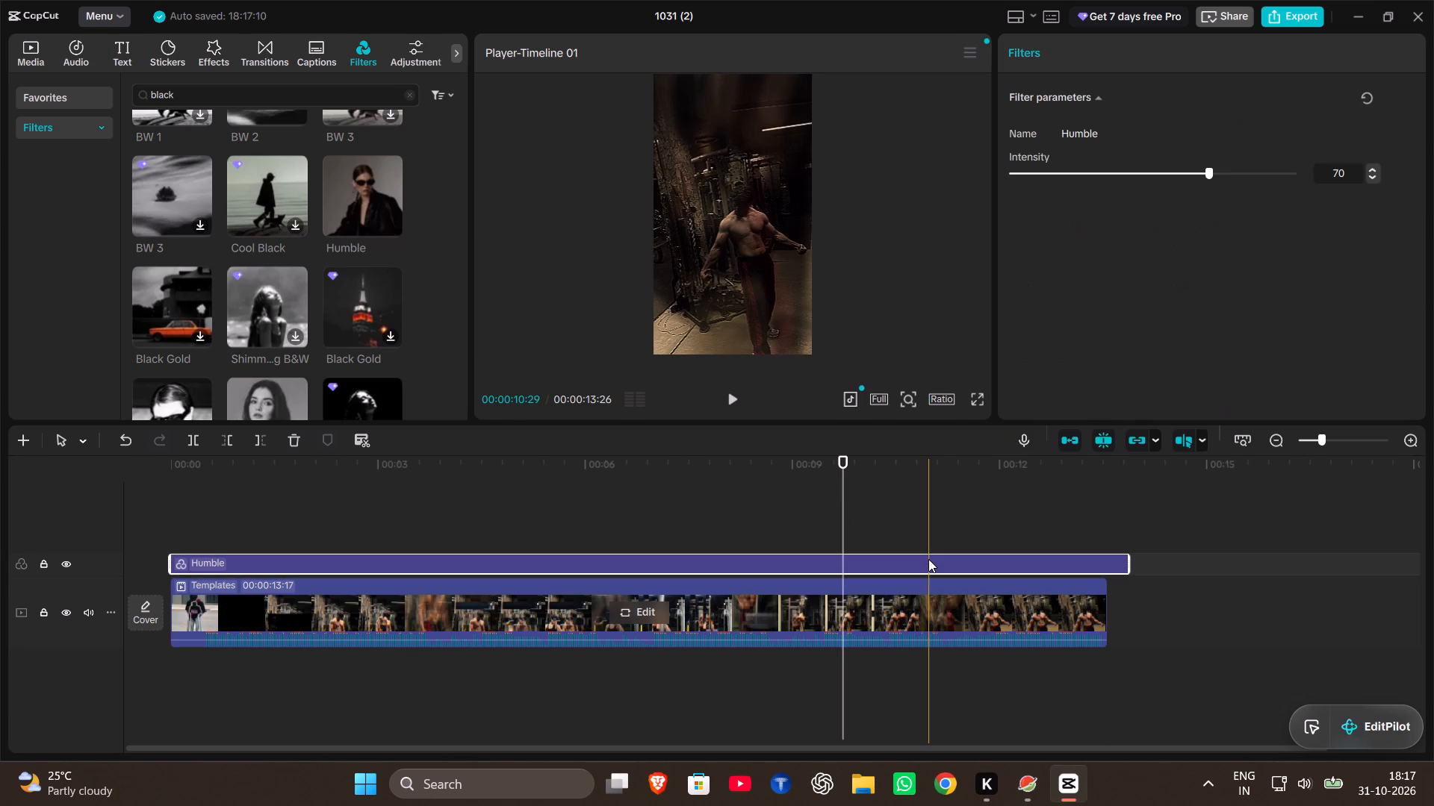
pyautogui.click(1099, 178)
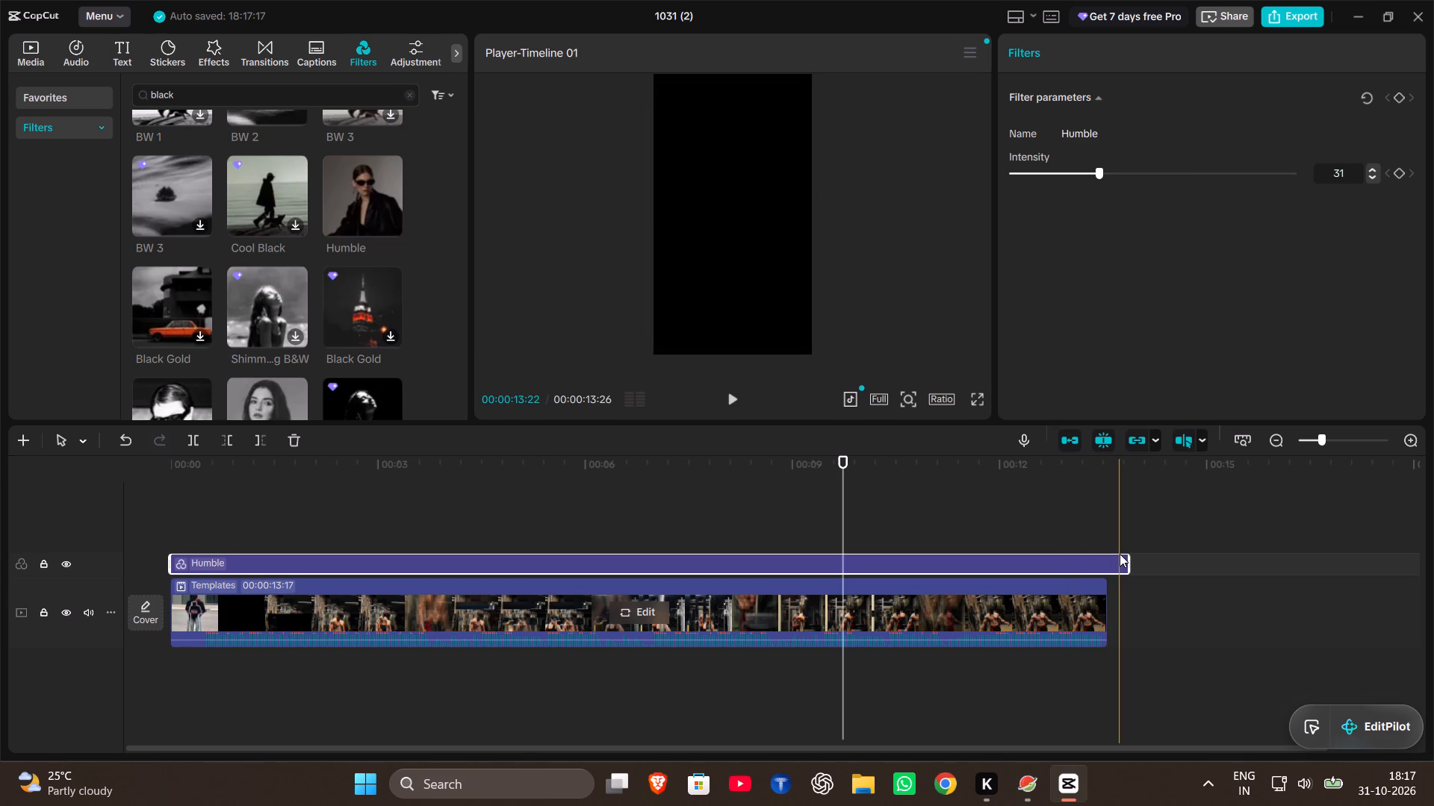
# Trim the end of the Humble filter to match the end of the template clip at 00:00:13:17.
pyautogui.moveTo(1125, 559); pyautogui.dragTo(1116, 564)
pyautogui.moveTo(1116, 564); pyautogui.dragTo(1106, 569)
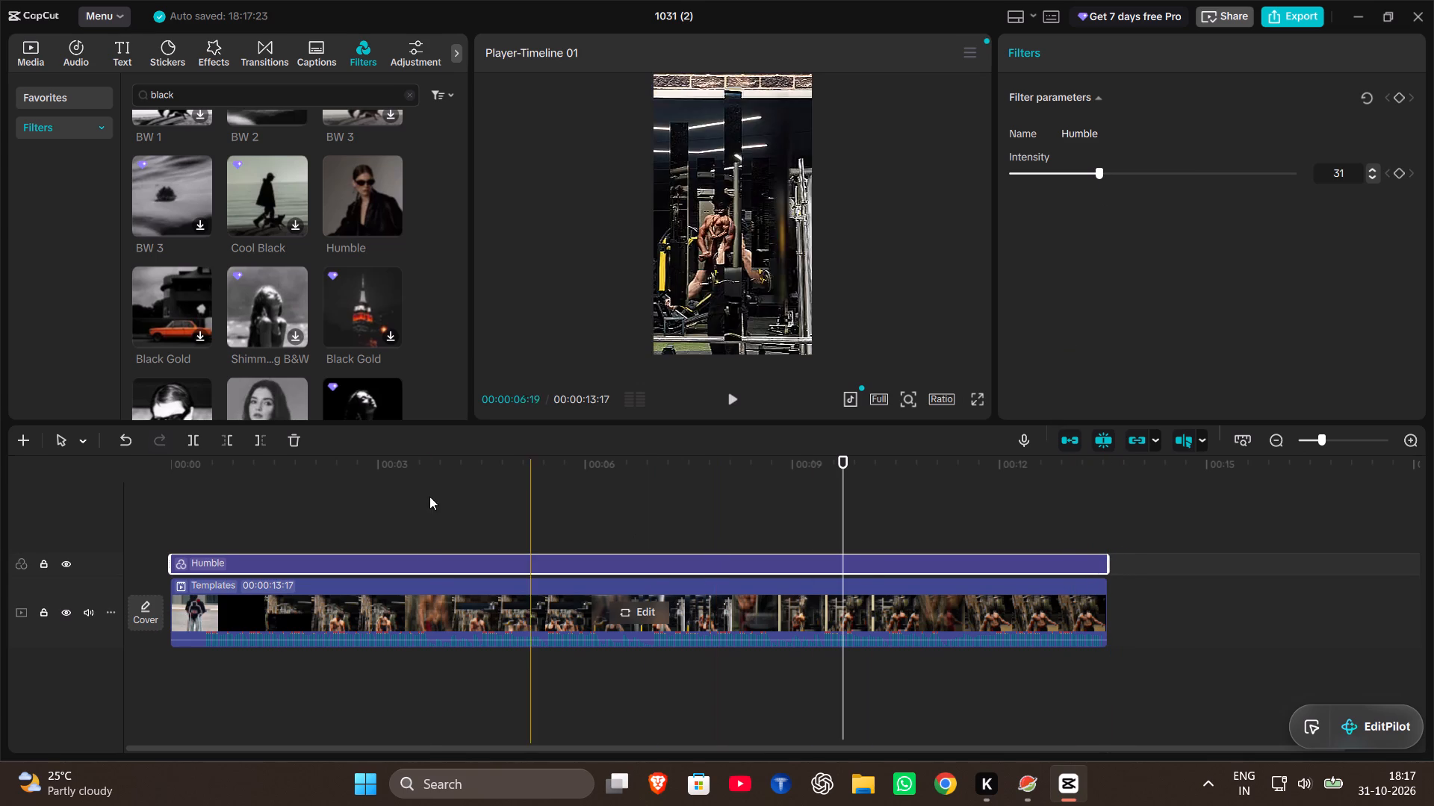
# Play the whole video from the beginning to review it with the Humble filter.
pyautogui.click(174, 525)
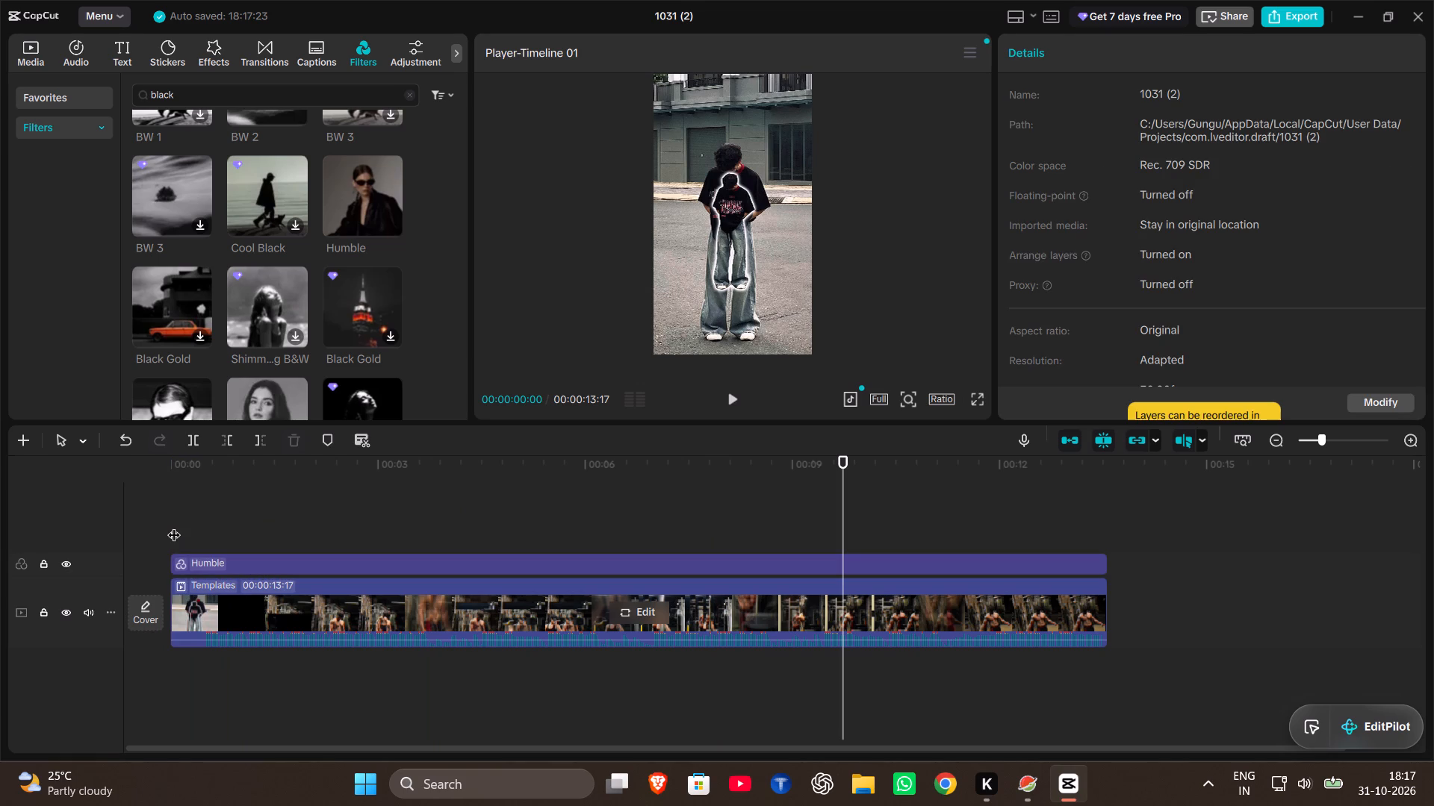
pyautogui.press('space')
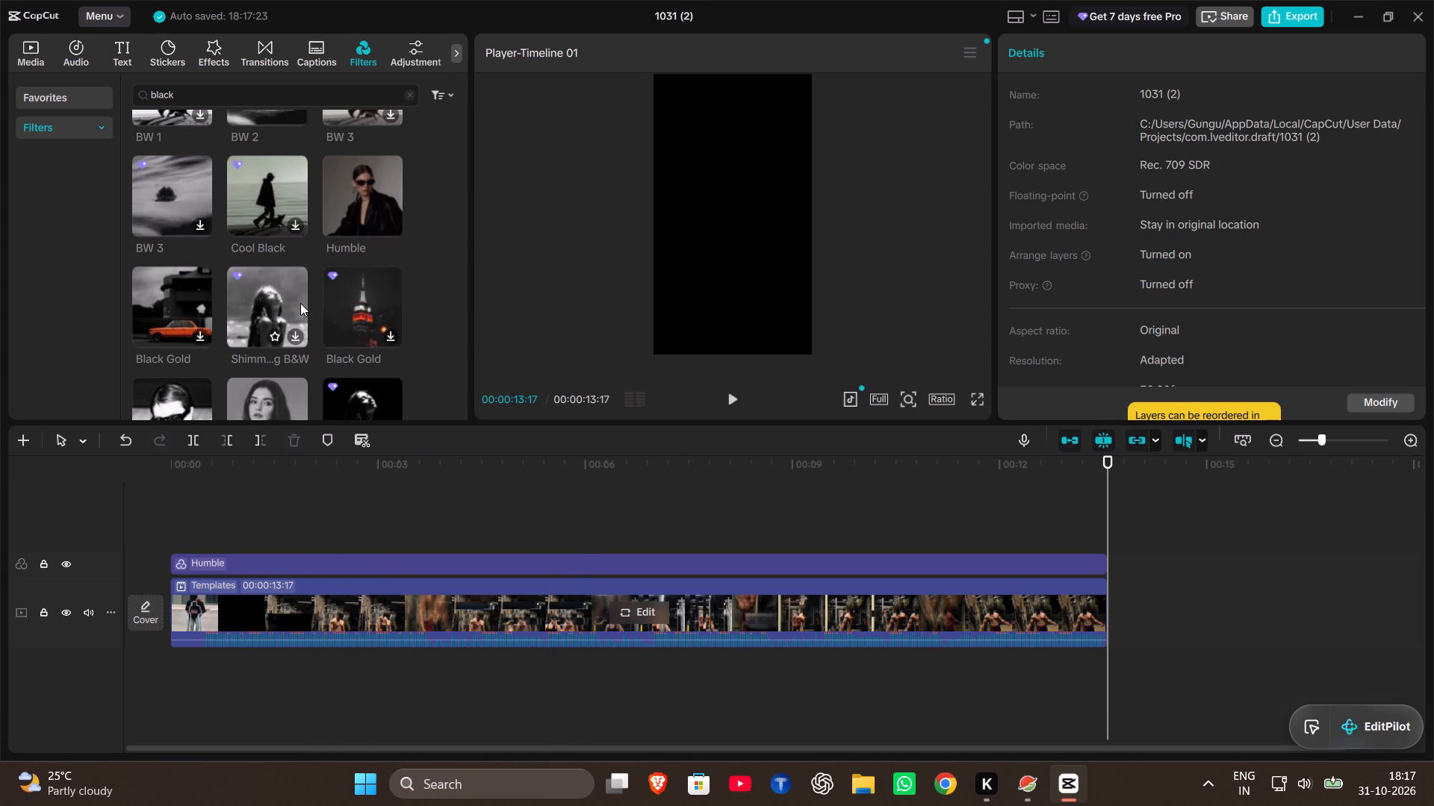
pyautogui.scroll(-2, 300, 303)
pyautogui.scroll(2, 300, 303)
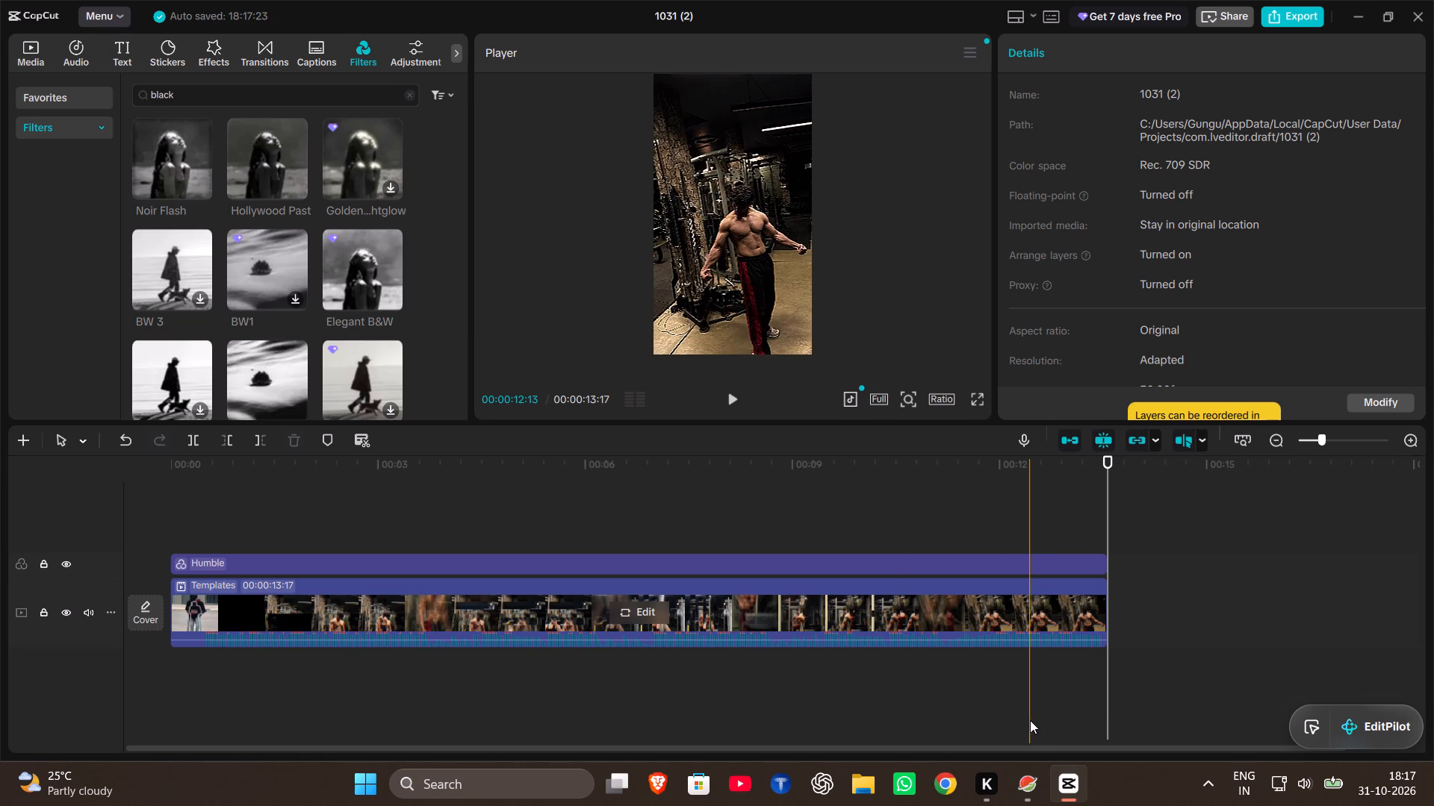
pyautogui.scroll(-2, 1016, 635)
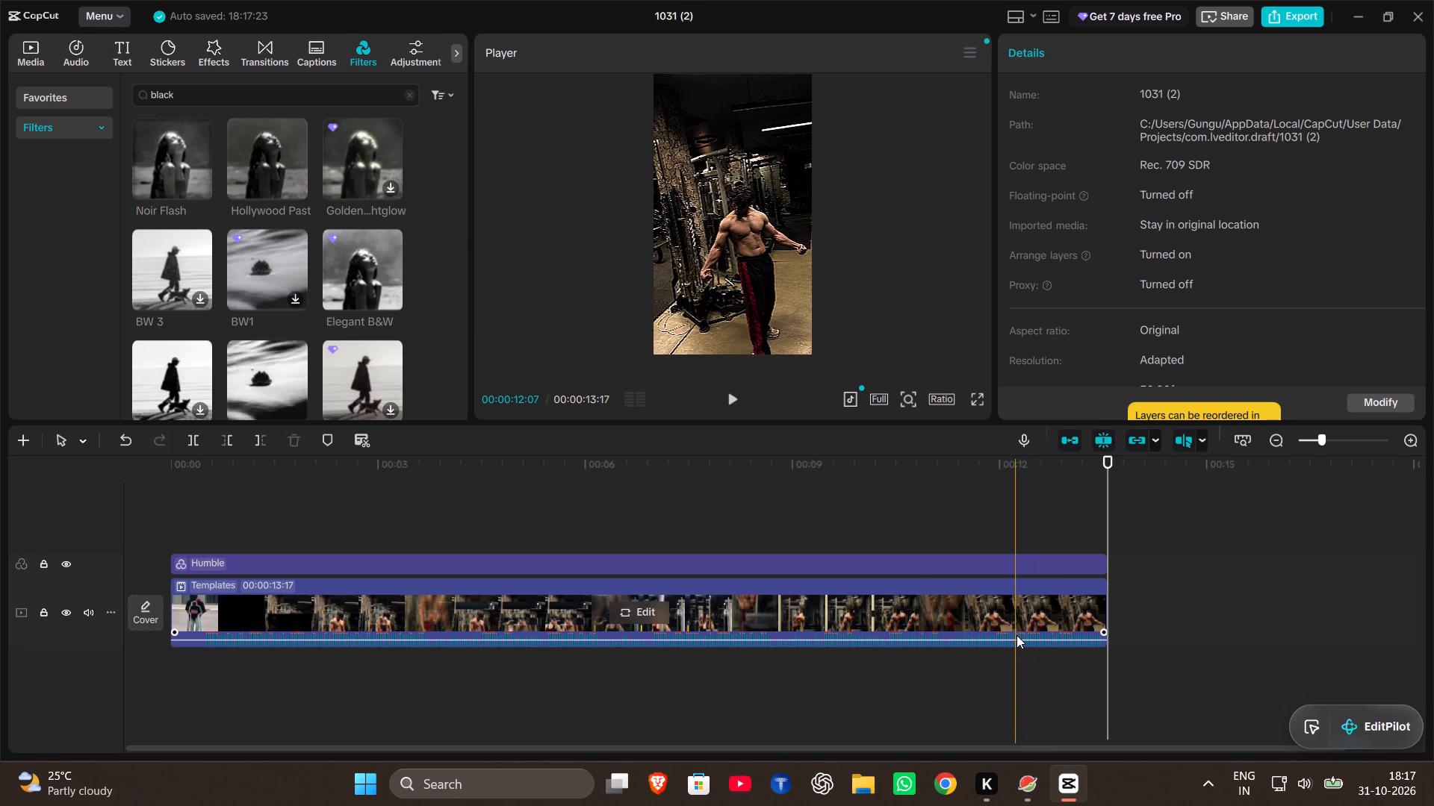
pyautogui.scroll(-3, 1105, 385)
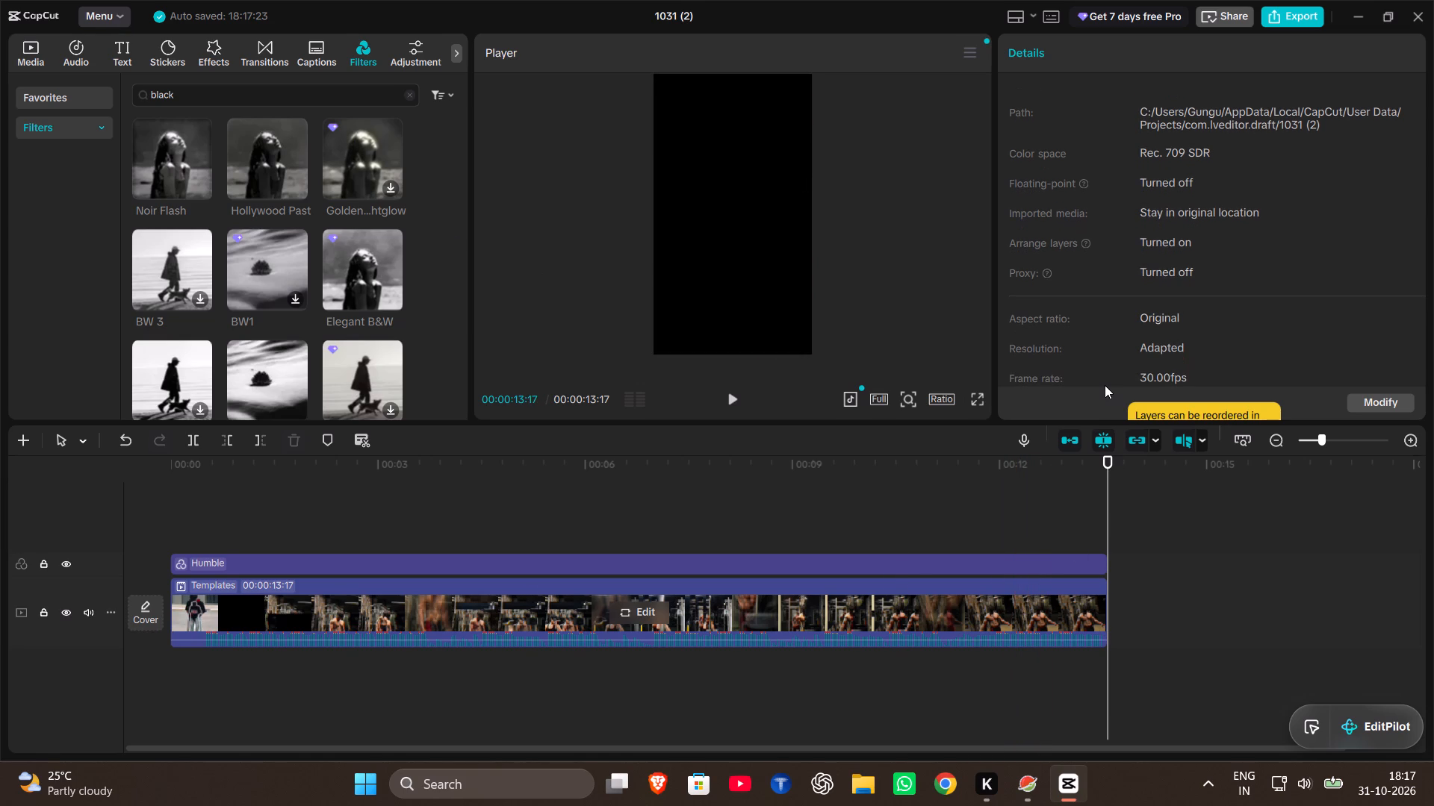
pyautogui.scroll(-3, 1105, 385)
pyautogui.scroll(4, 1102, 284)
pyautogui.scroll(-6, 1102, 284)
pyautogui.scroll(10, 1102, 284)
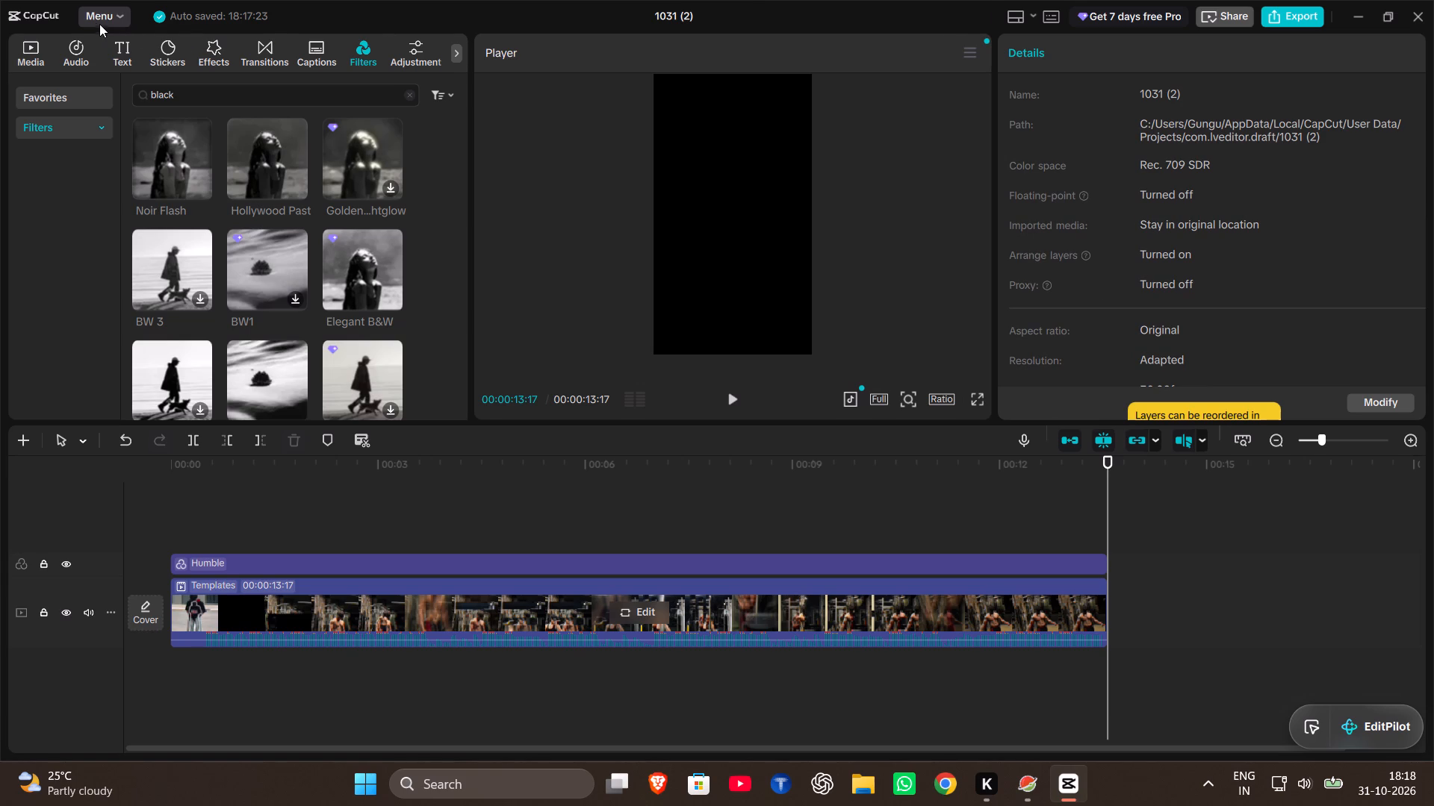
# Bring up the main application commands.
pyautogui.click(92, 14)
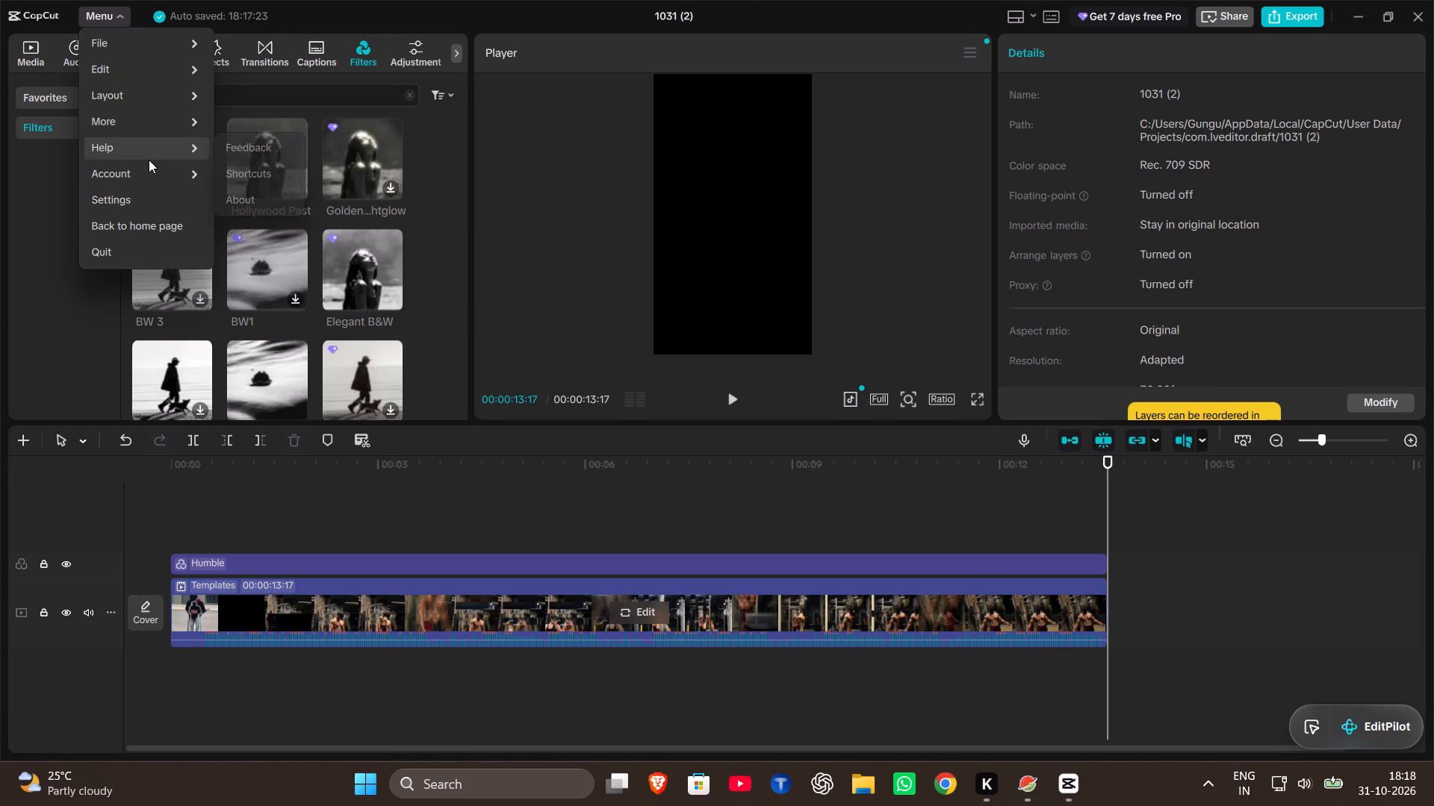